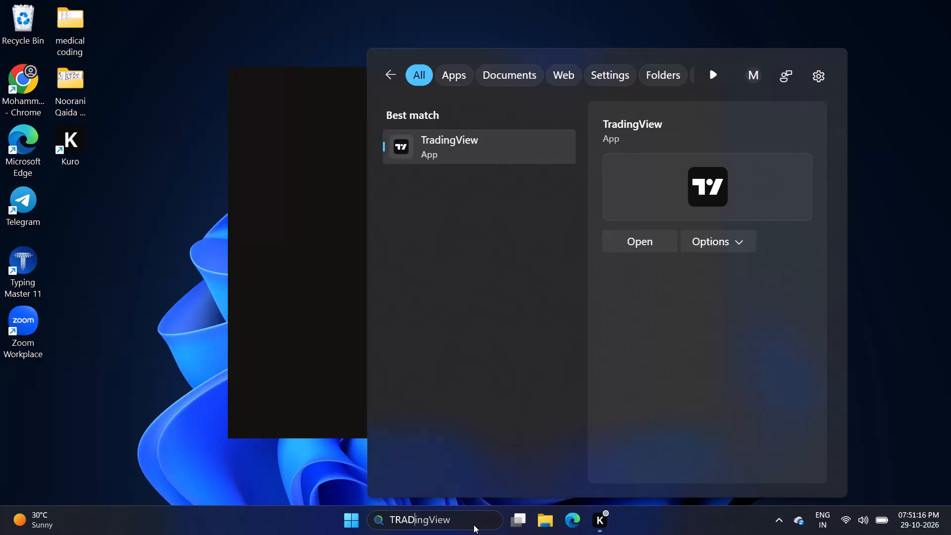
Launch the TradingView app from the desktop search.
{"action": "key", "text": "Return"}
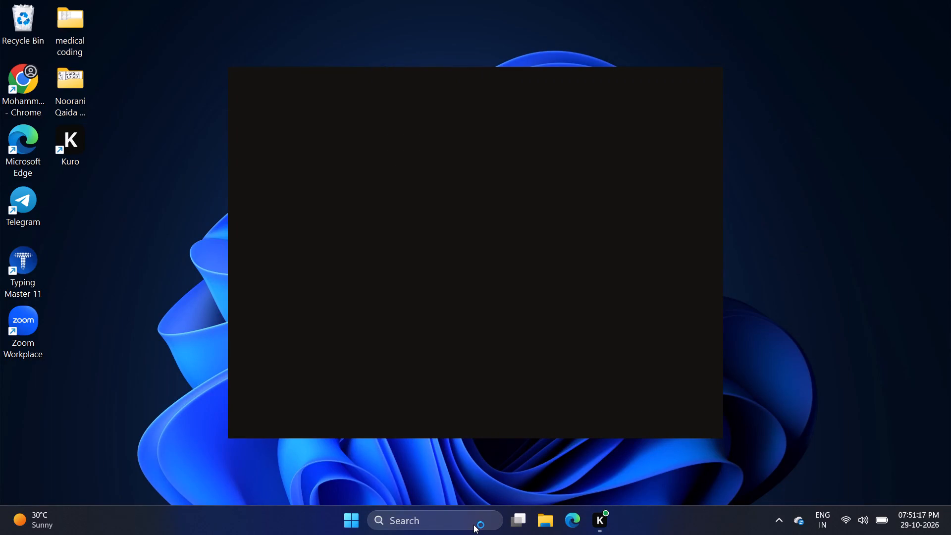
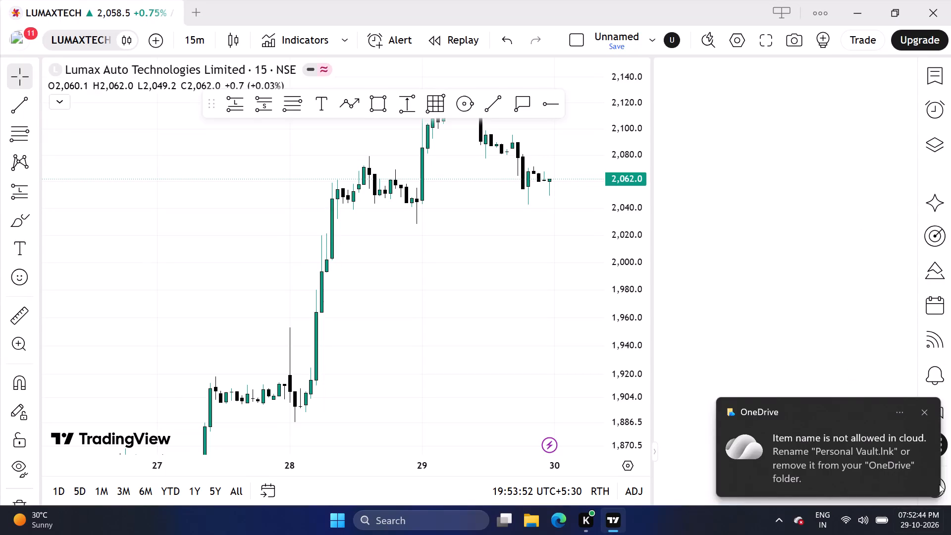
Dismiss the OneDrive notification covering the chart window.
{"action": "left_click", "coordinate": [926, 411]}
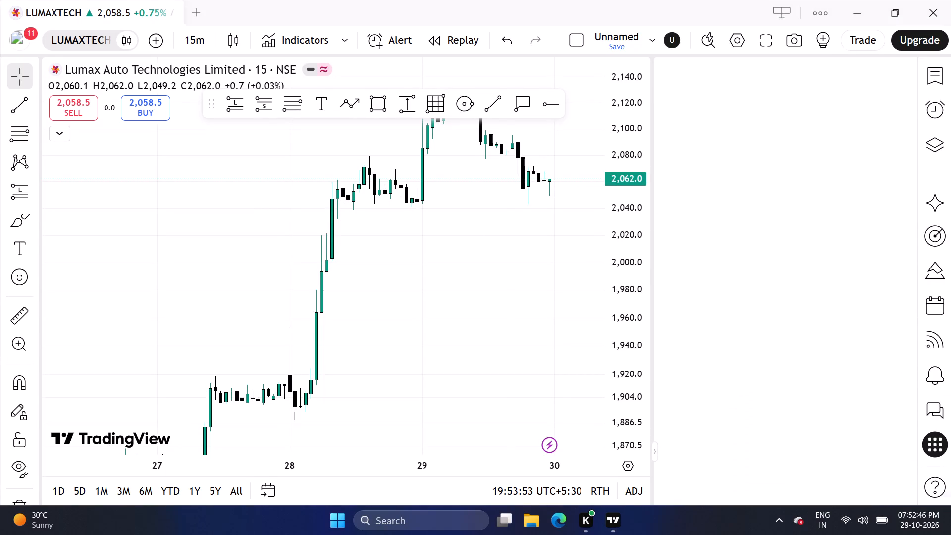
Switch the LUMAXTECH chart from the 15-minute interval to the 1 day interval.
{"action": "scroll", "coordinate": [664, 271], "scroll_direction": "up", "scroll_amount": 5}
{"action": "scroll", "coordinate": [578, 288], "scroll_direction": "up", "scroll_amount": 2}
{"action": "left_click_drag", "start_coordinate": [559, 270], "coordinate": [433, 315]}
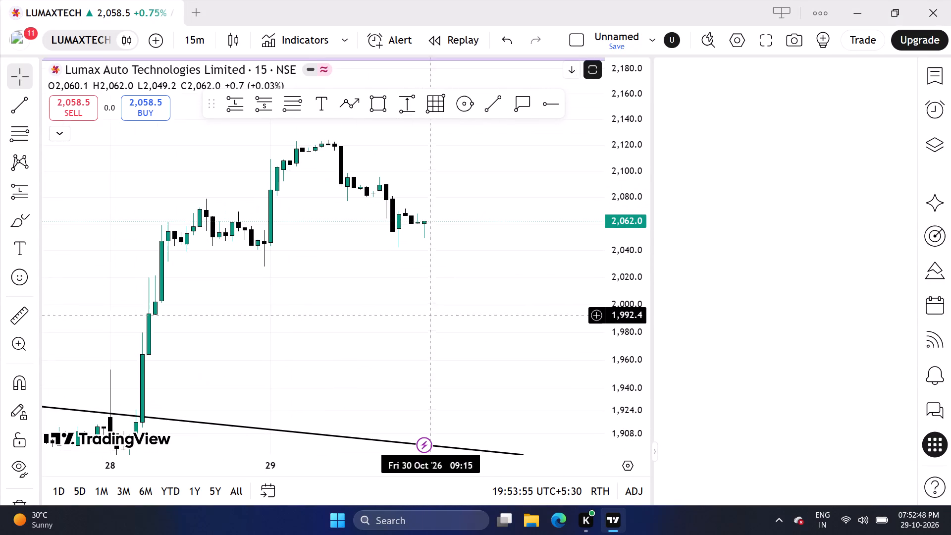
{"action": "left_click", "coordinate": [192, 41]}
{"action": "scroll", "coordinate": [250, 174], "scroll_direction": "down", "scroll_amount": 6}
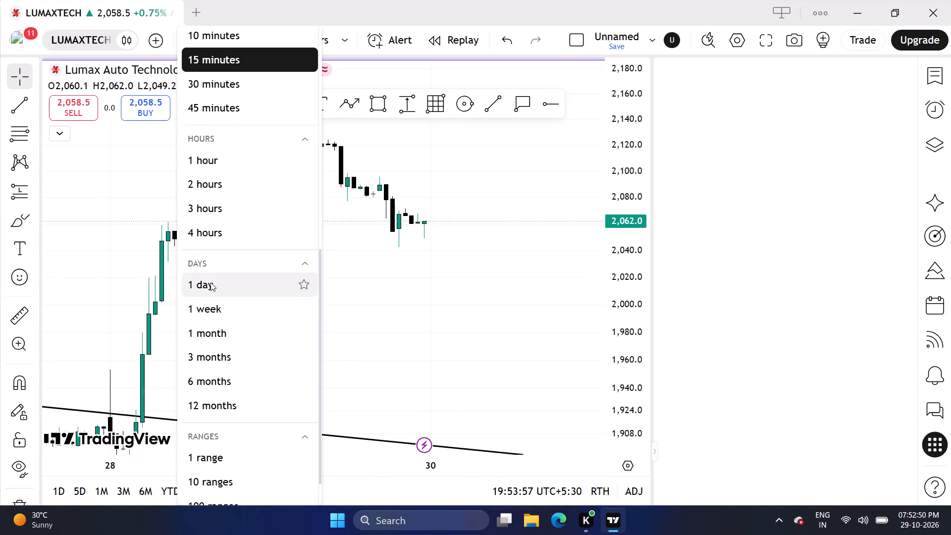
{"action": "left_click", "coordinate": [211, 284]}
Shift the start of the green horizontal ray above the candles to 24 Sep 2026, at about 2,402.4.
{"action": "scroll", "coordinate": [616, 282], "scroll_direction": "down", "scroll_amount": 6}
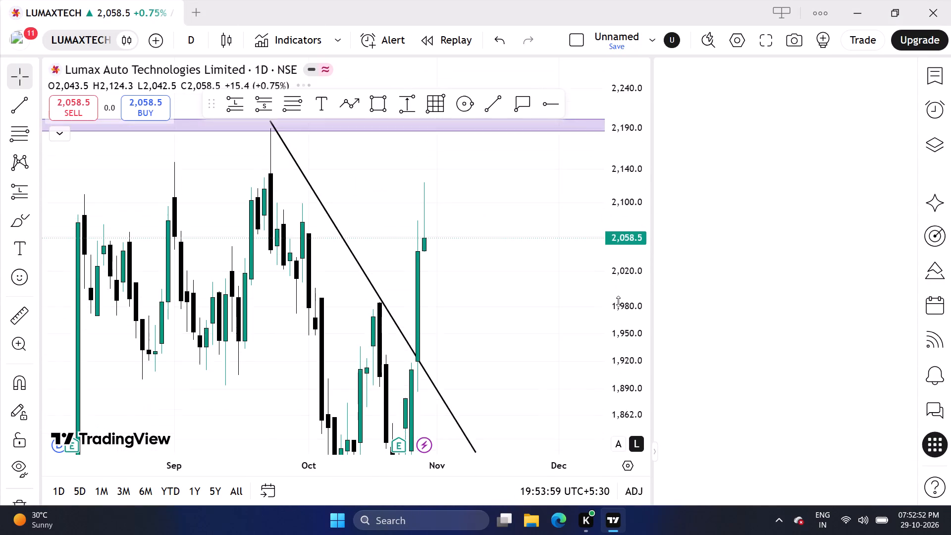
{"action": "scroll", "coordinate": [618, 301], "scroll_direction": "down", "scroll_amount": 8}
{"action": "scroll", "coordinate": [602, 464], "scroll_direction": "down", "scroll_amount": 5}
{"action": "scroll", "coordinate": [608, 326], "scroll_direction": "down", "scroll_amount": 14}
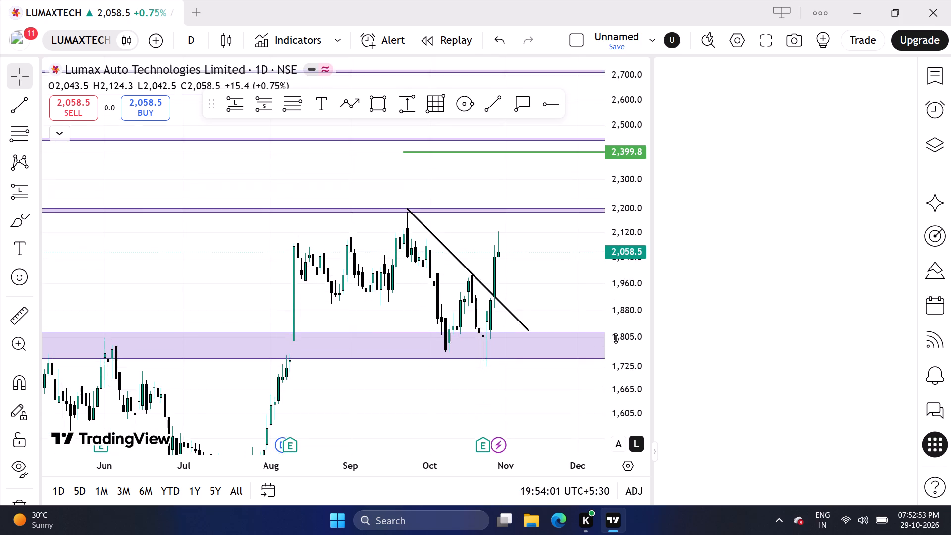
{"action": "scroll", "coordinate": [599, 354], "scroll_direction": "up", "scroll_amount": 5}
{"action": "double_click", "coordinate": [488, 168]}
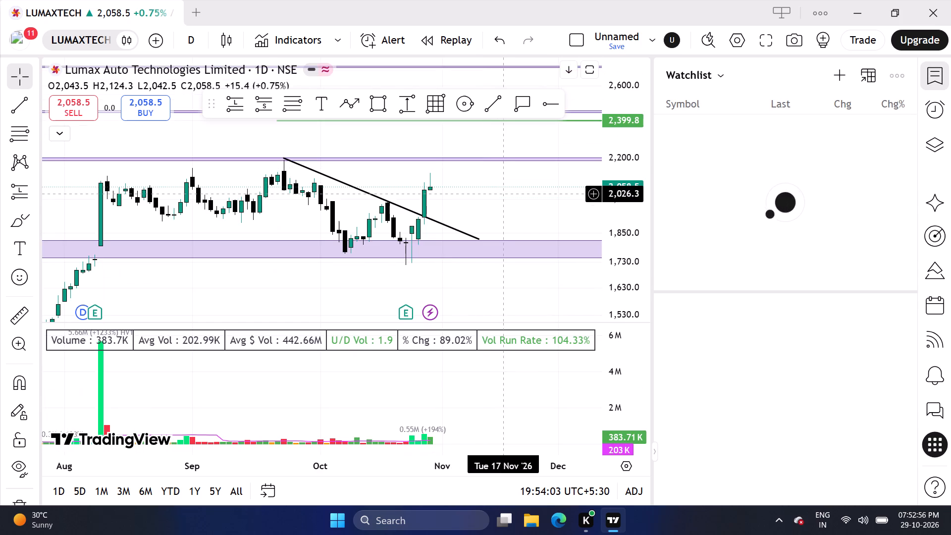
{"action": "double_click", "coordinate": [509, 195]}
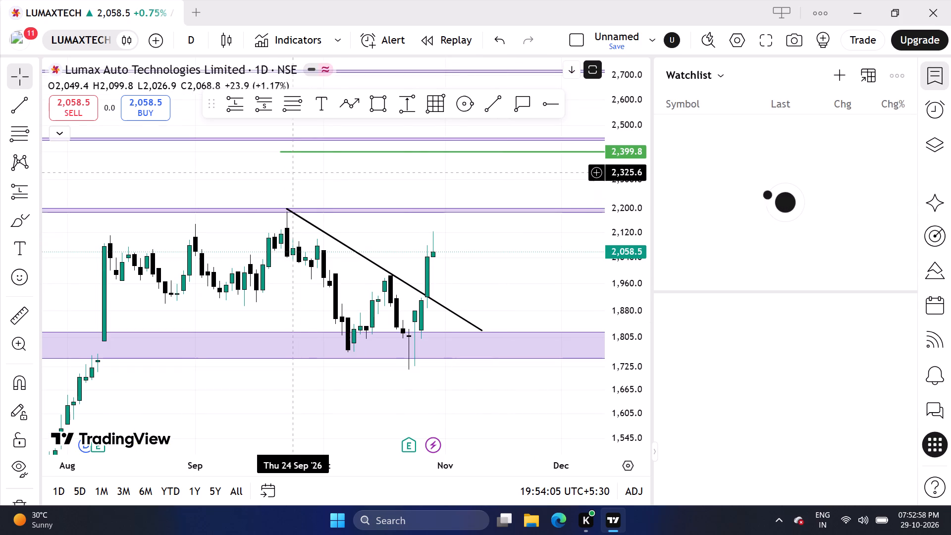
{"action": "left_click_drag", "start_coordinate": [280, 153], "coordinate": [289, 151]}
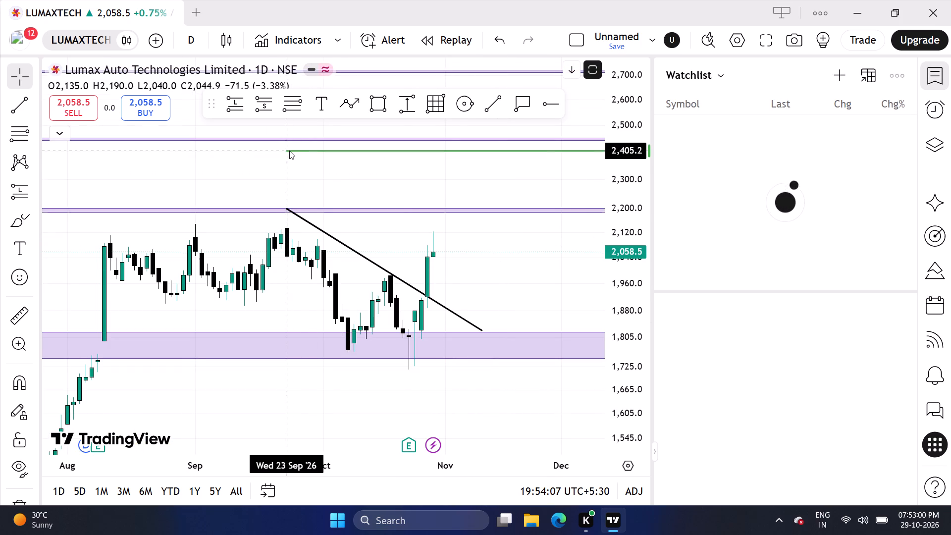
{"action": "left_click_drag", "start_coordinate": [289, 151], "coordinate": [291, 152]}
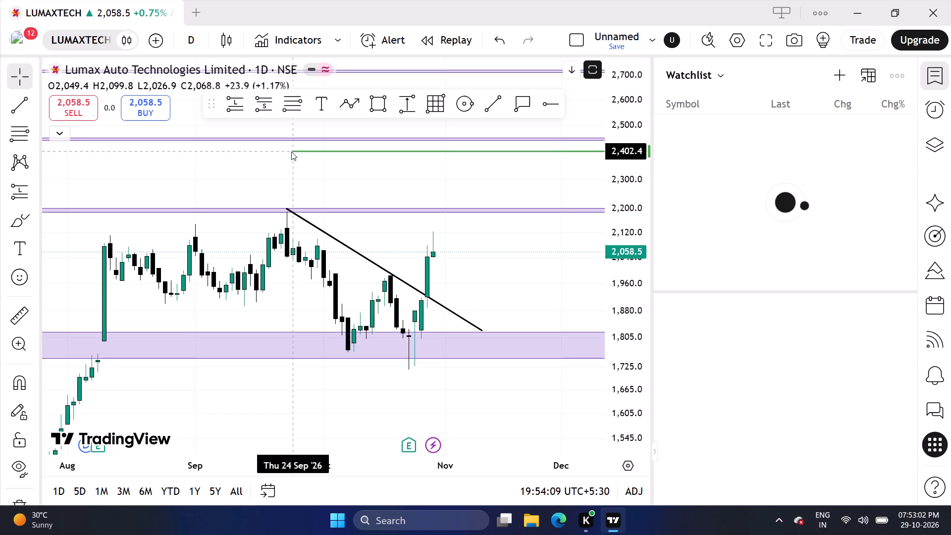
{"action": "left_click_drag", "start_coordinate": [291, 152], "coordinate": [293, 152]}
{"action": "left_click", "coordinate": [301, 171]}
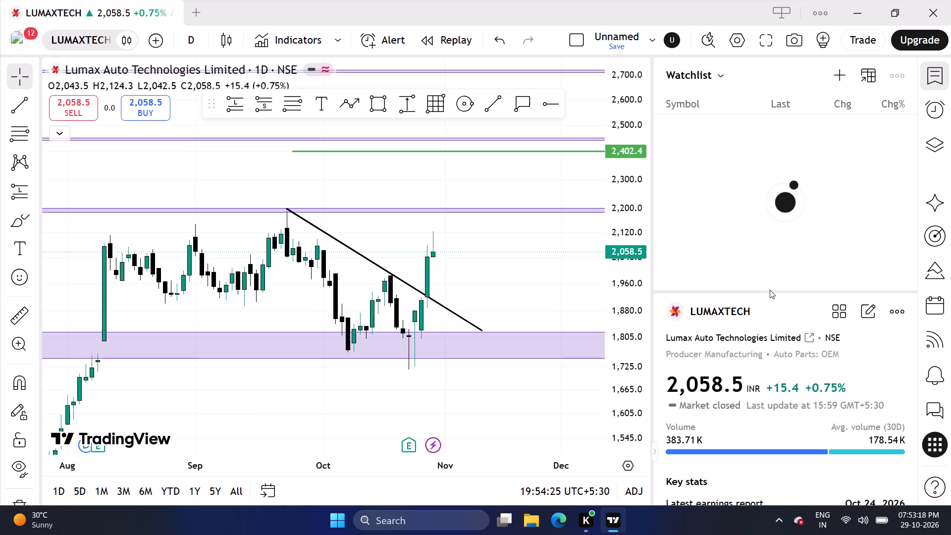
Review the key stats and earnings history in the LUMAXTECH symbol details.
{"action": "scroll", "coordinate": [753, 303], "scroll_direction": "down", "scroll_amount": 3}
{"action": "scroll", "coordinate": [754, 396], "scroll_direction": "down", "scroll_amount": 4}
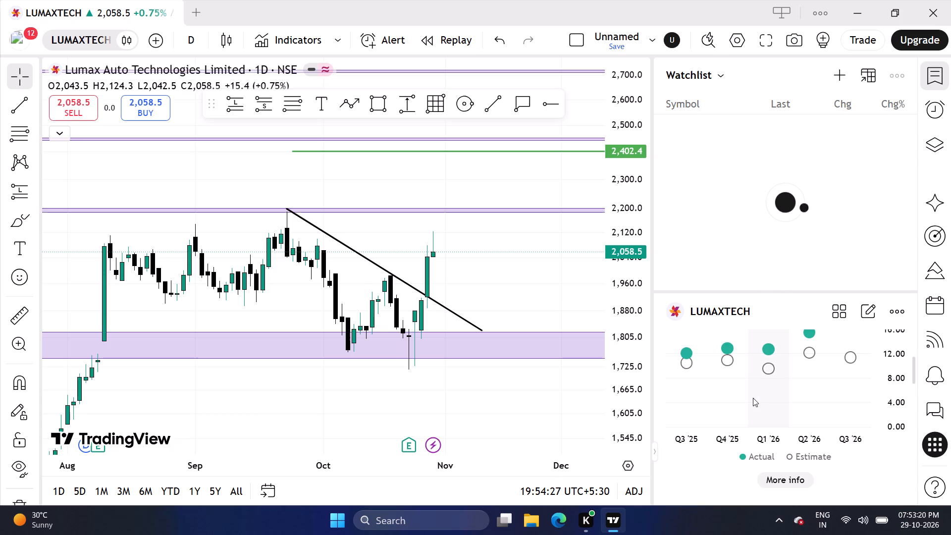
{"action": "scroll", "coordinate": [753, 398], "scroll_direction": "up", "scroll_amount": 4}
{"action": "scroll", "coordinate": [751, 399], "scroll_direction": "down", "scroll_amount": 4}
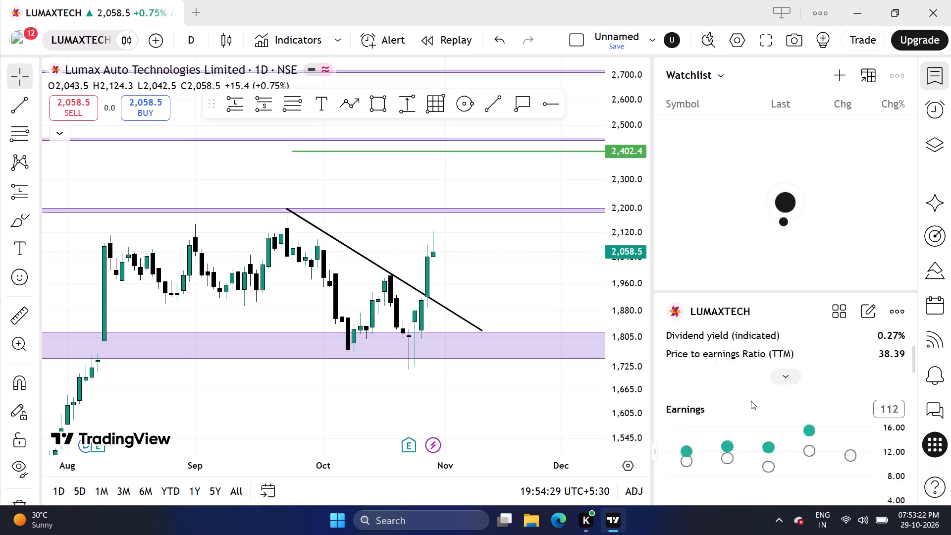
{"action": "scroll", "coordinate": [751, 395], "scroll_direction": "up", "scroll_amount": 8}
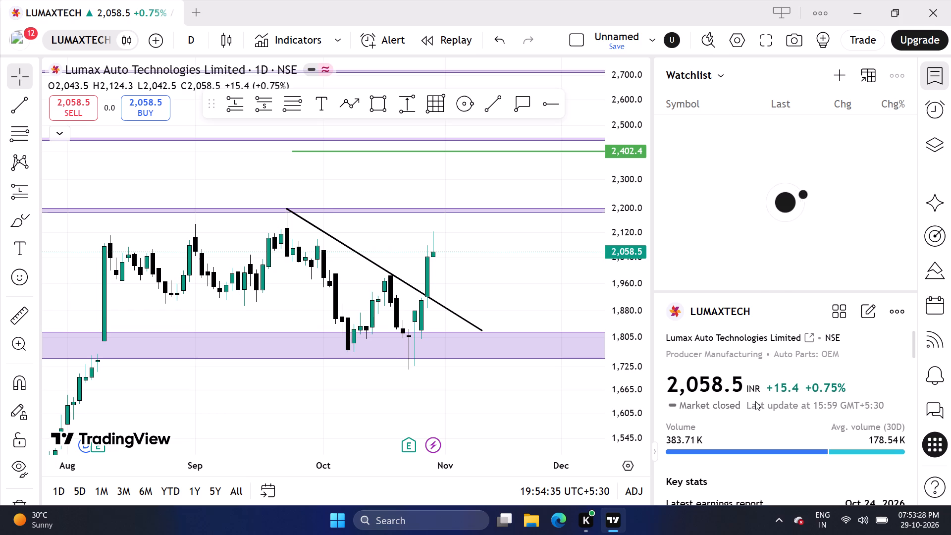
Try to measure the price range from the latest daily candle's close up to the purple zone near 2,200.
{"action": "scroll", "coordinate": [479, 297], "scroll_direction": "up", "scroll_amount": 1}
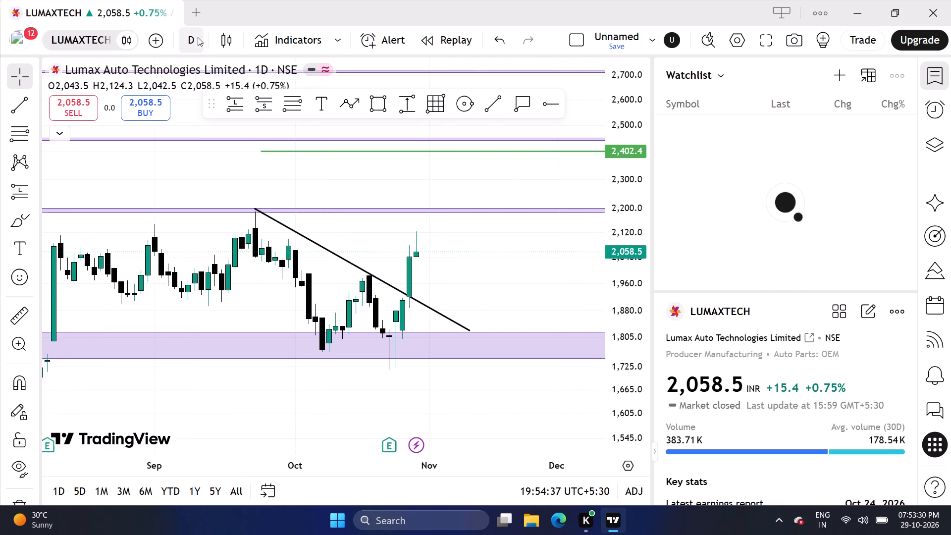
{"action": "scroll", "coordinate": [513, 292], "scroll_direction": "down", "scroll_amount": 5}
{"action": "scroll", "coordinate": [636, 329], "scroll_direction": "up", "scroll_amount": 2}
{"action": "scroll", "coordinate": [464, 303], "scroll_direction": "up", "scroll_amount": 3}
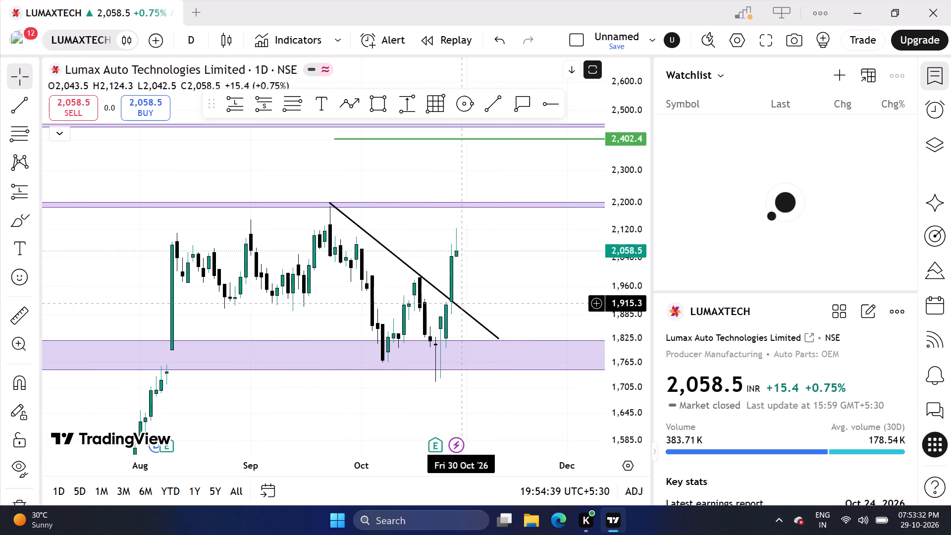
{"action": "left_click", "coordinate": [404, 101]}
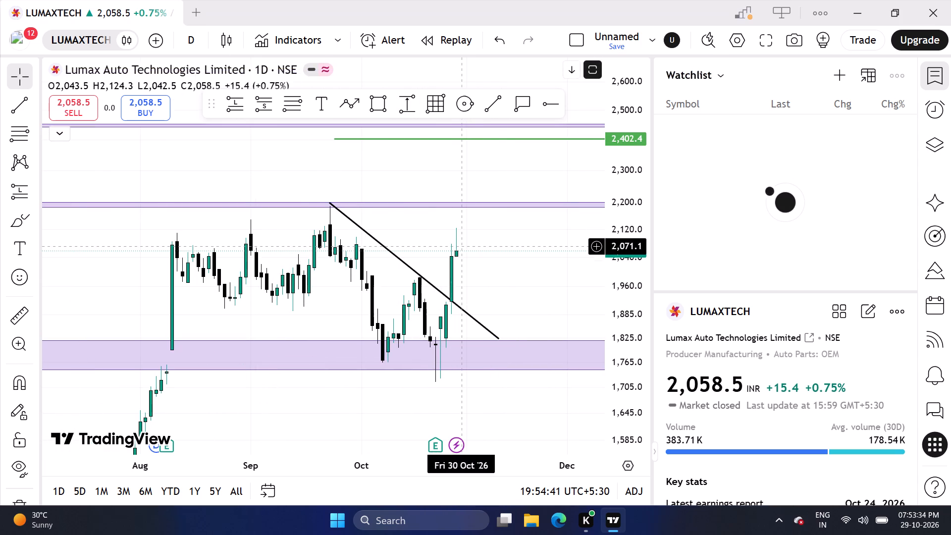
{"action": "left_click", "coordinate": [461, 251]}
{"action": "left_click", "coordinate": [468, 198]}
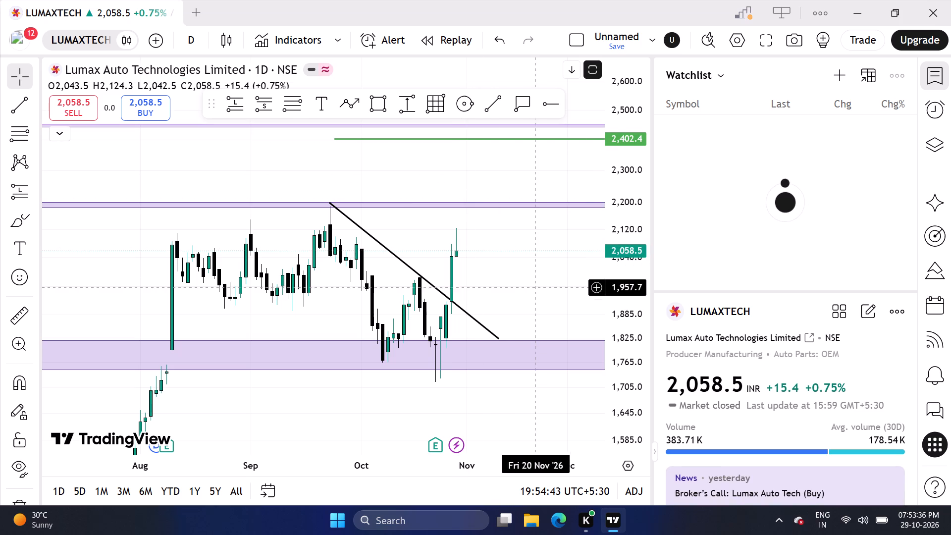
{"action": "scroll", "coordinate": [535, 287], "scroll_direction": "up", "scroll_amount": 3}
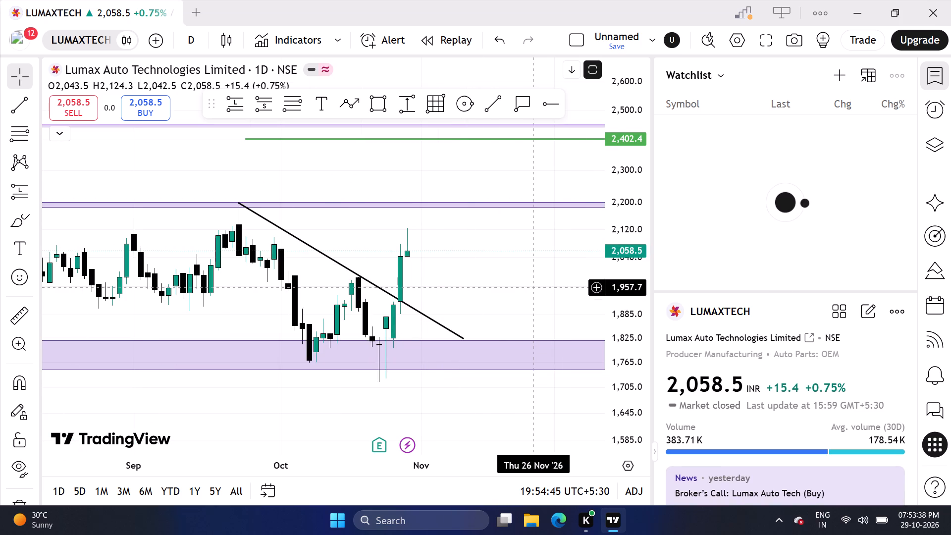
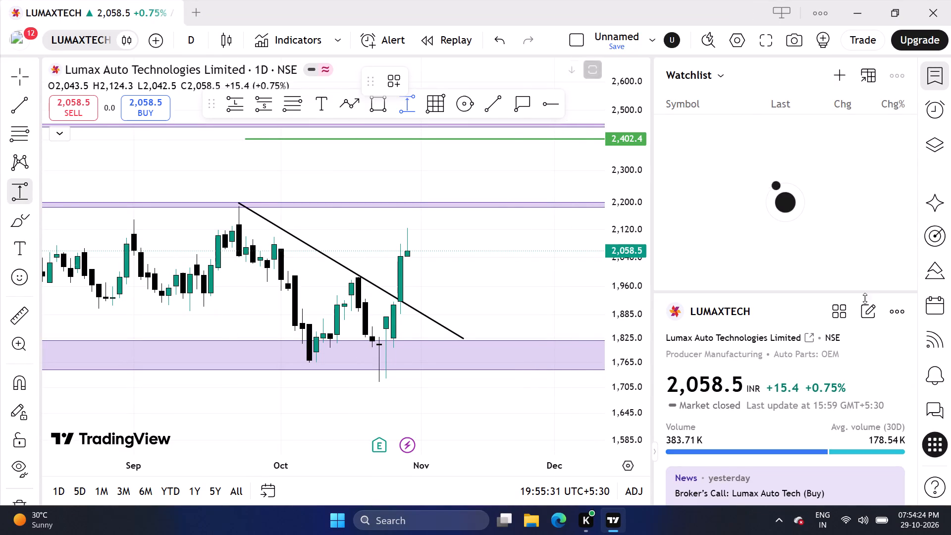
Hide and reopen the watchlist and symbol details beside the LUMAXTECH chart.
{"action": "left_click", "coordinate": [932, 75]}
{"action": "left_click", "coordinate": [932, 75]}
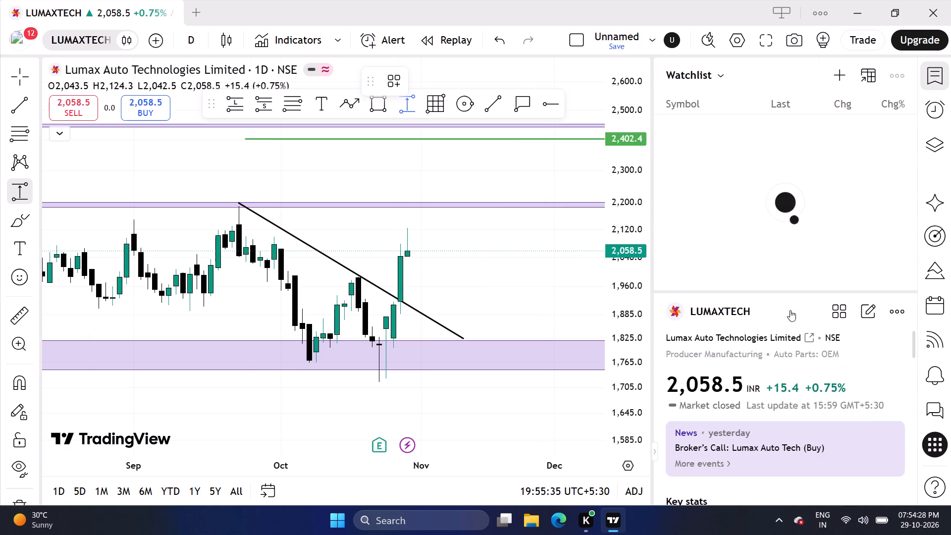
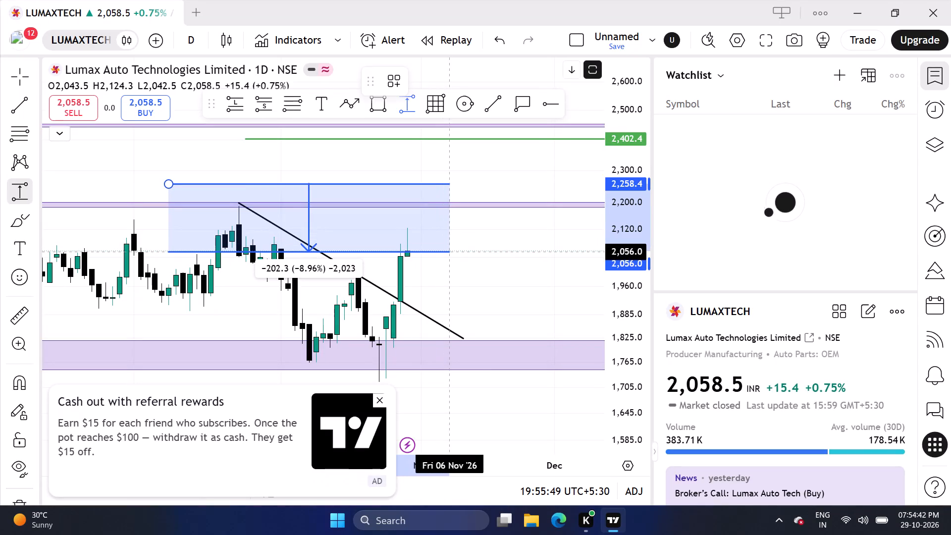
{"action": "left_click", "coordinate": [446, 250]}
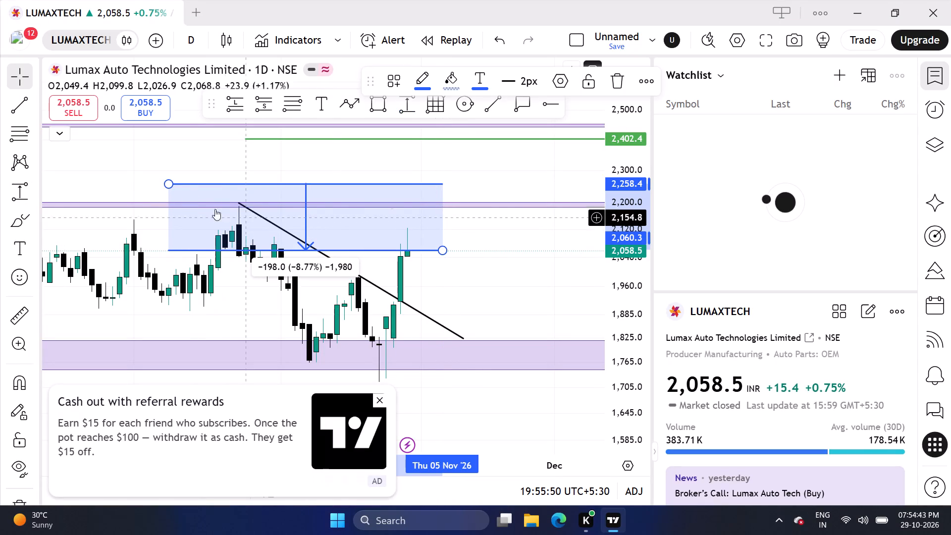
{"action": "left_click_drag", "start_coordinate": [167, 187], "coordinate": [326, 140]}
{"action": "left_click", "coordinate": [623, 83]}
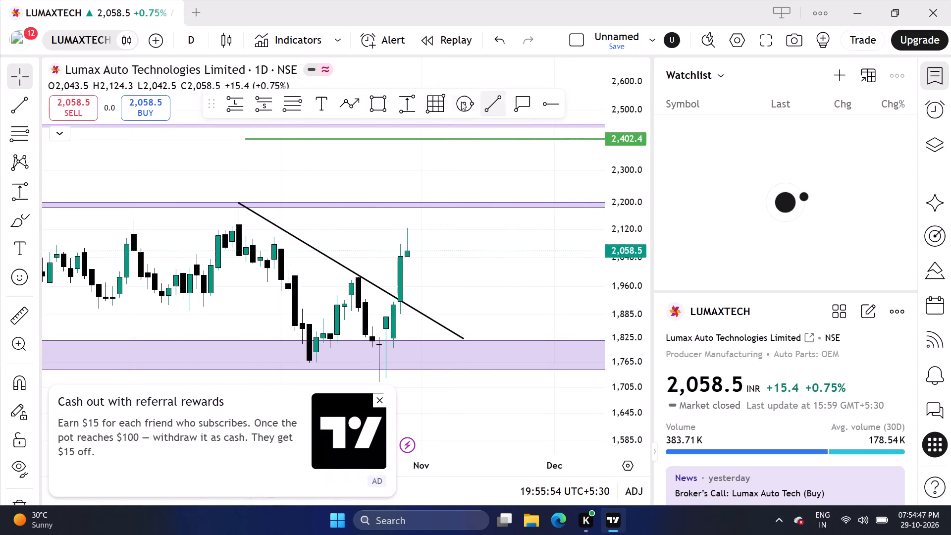
Measure the price range from the latest candle's close up to the green 2,402.4 level, and delete the measurement.
{"action": "left_click", "coordinate": [410, 105]}
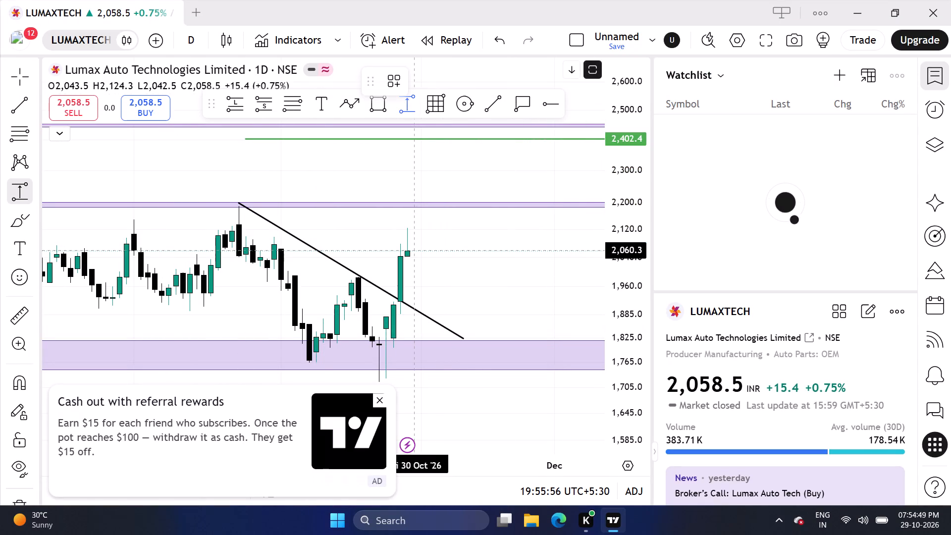
{"action": "left_click", "coordinate": [412, 250]}
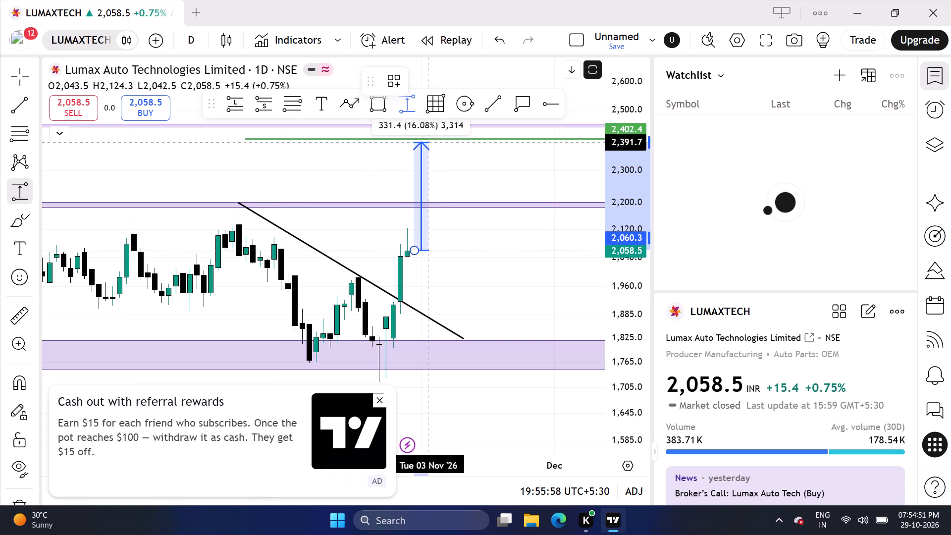
{"action": "left_click", "coordinate": [429, 139]}
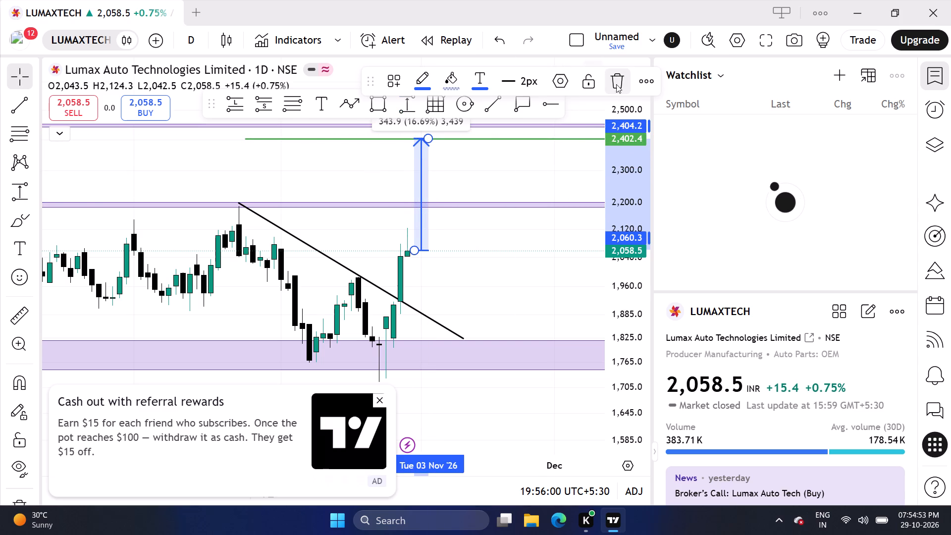
{"action": "left_click", "coordinate": [617, 84]}
Dismiss the referral rewards advertisement over the chart and close the TradingView window.
{"action": "left_click", "coordinate": [377, 397]}
{"action": "left_click", "coordinate": [950, 0]}
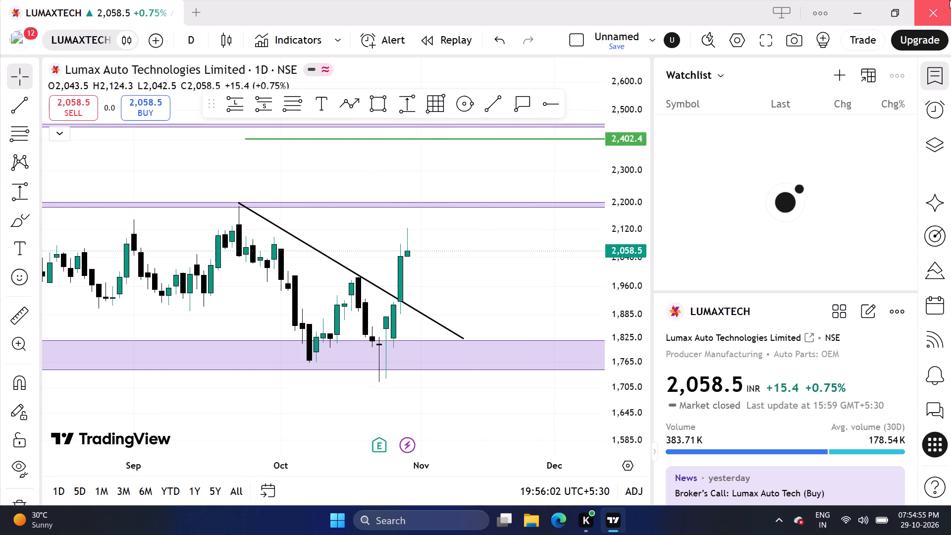
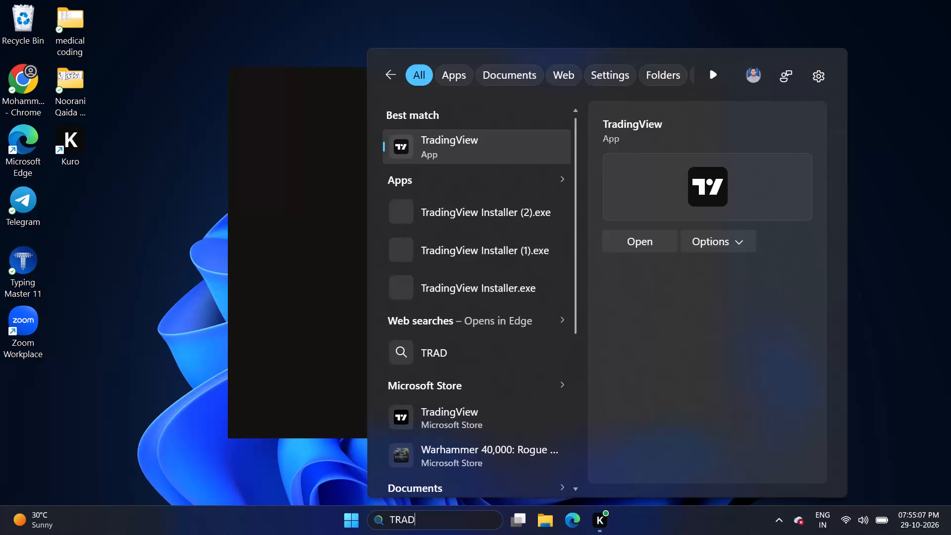
Launch TradingView again from the Windows search results.
{"action": "key", "text": "Return"}
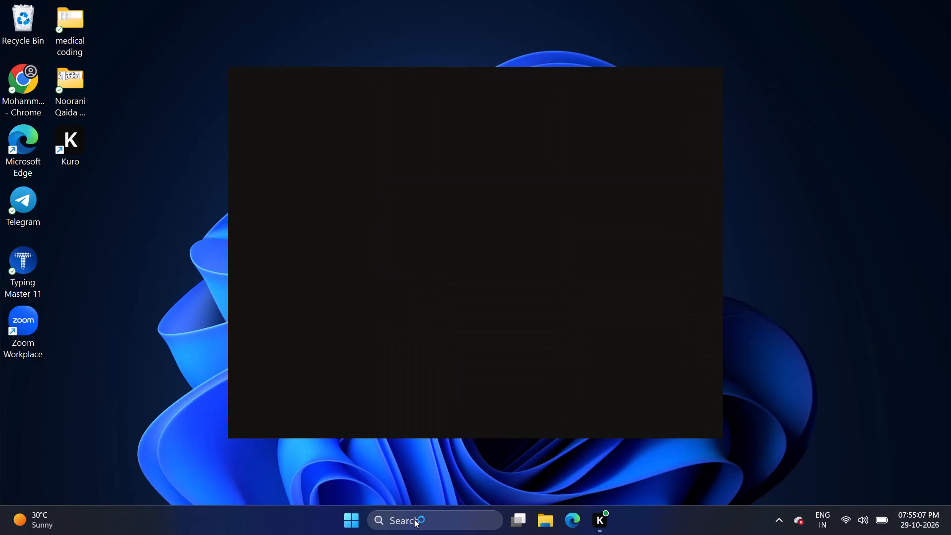
{"action": "right_click", "coordinate": [395, 469]}
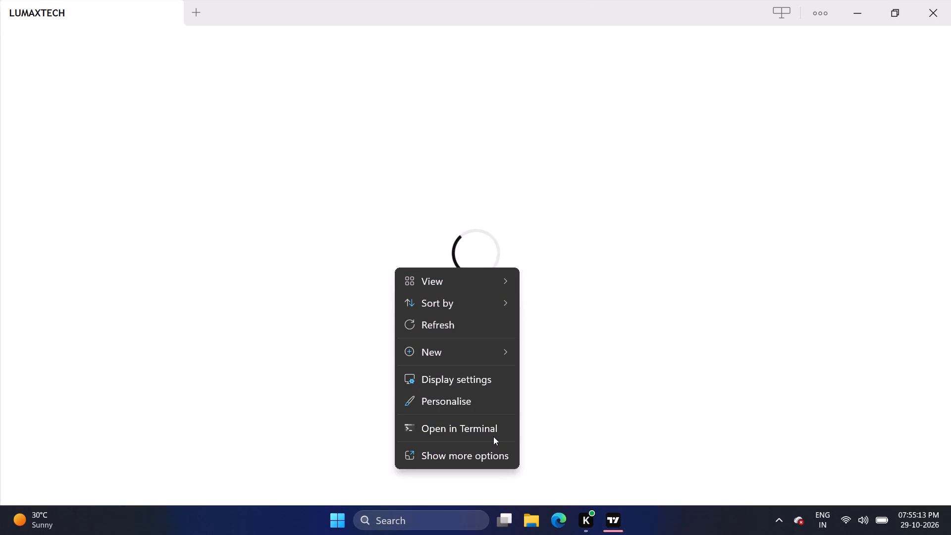
{"action": "left_click", "coordinate": [630, 146]}
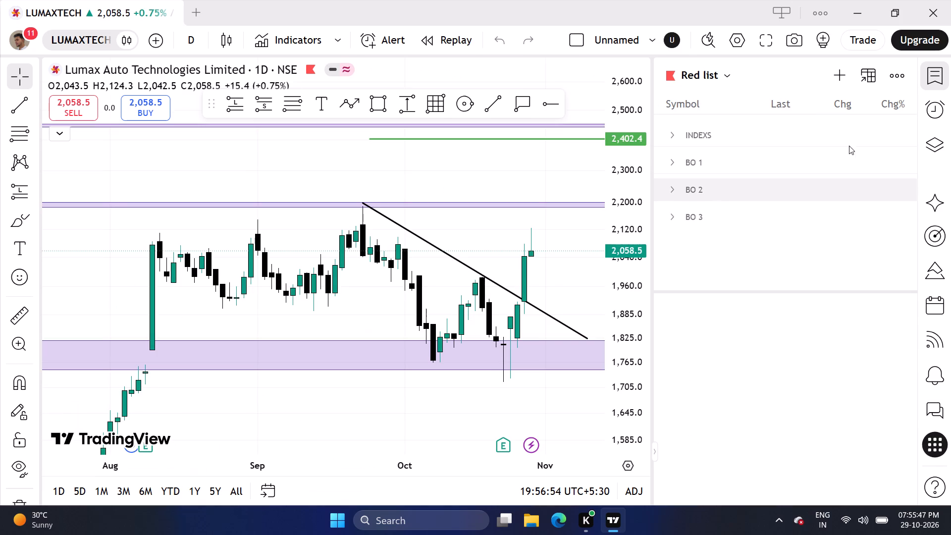
Expand the INDEXS section of the Red list to view its quotes, and collapse it again.
{"action": "left_click", "coordinate": [677, 136]}
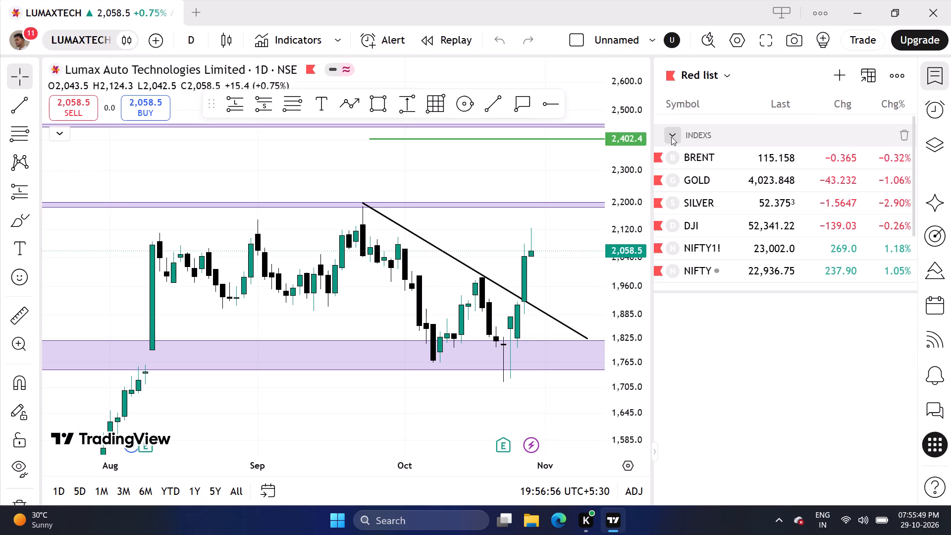
{"action": "left_click", "coordinate": [672, 137]}
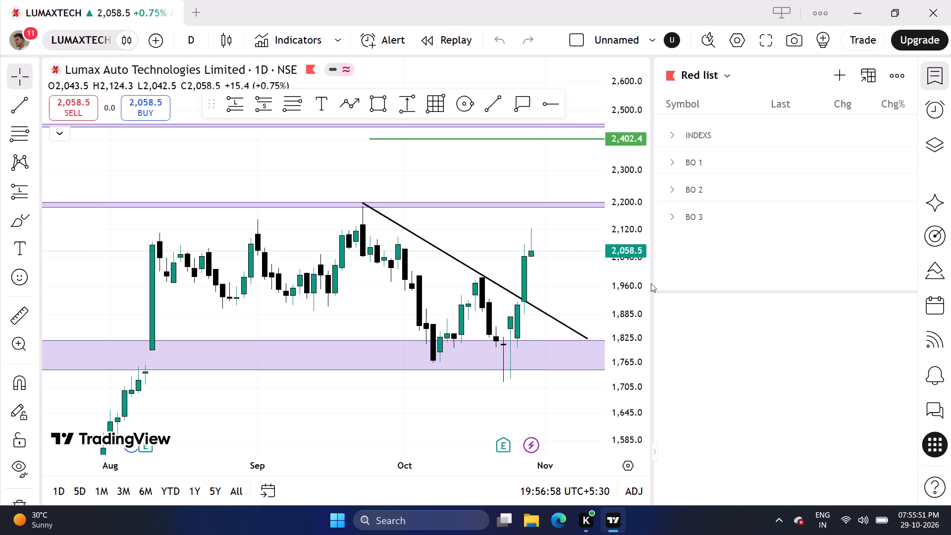
Open the Stock Screener beside the Lumax Auto Technologies chart.
{"action": "left_click", "coordinate": [932, 237]}
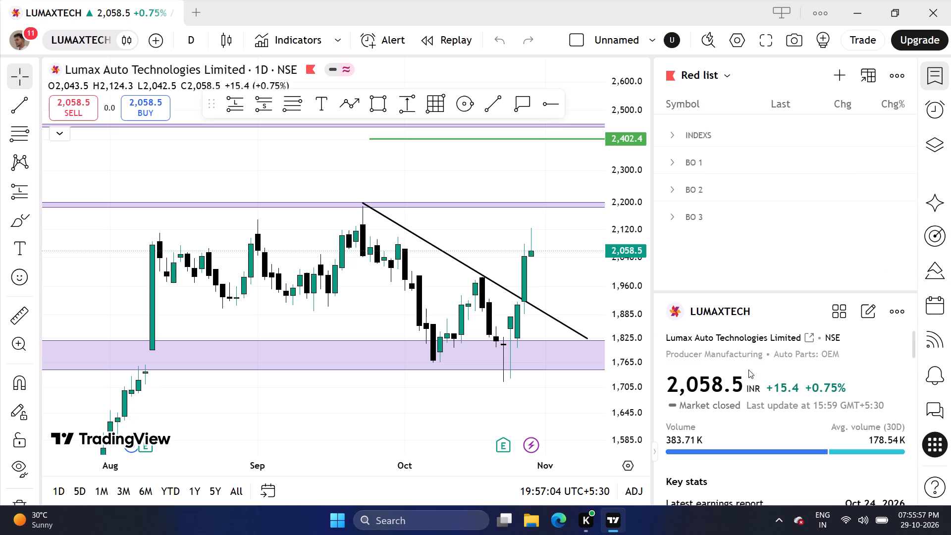
{"action": "scroll", "coordinate": [749, 370], "scroll_direction": "down", "scroll_amount": 2}
{"action": "scroll", "coordinate": [767, 427], "scroll_direction": "up", "scroll_amount": 4}
{"action": "scroll", "coordinate": [767, 427], "scroll_direction": "down", "scroll_amount": 1}
{"action": "scroll", "coordinate": [767, 427], "scroll_direction": "up", "scroll_amount": 3}
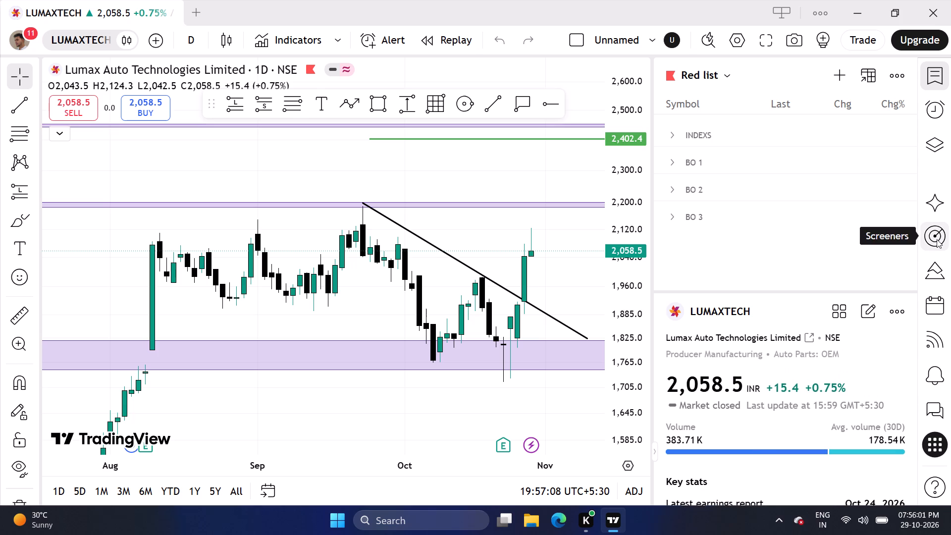
{"action": "left_click_drag", "start_coordinate": [572, 297], "coordinate": [545, 272]}
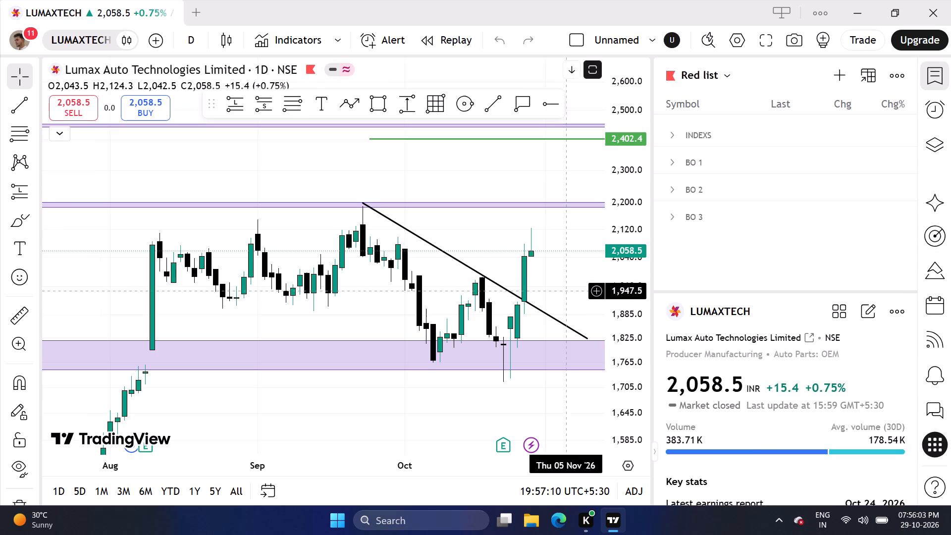
{"action": "left_click_drag", "start_coordinate": [545, 272], "coordinate": [495, 280]}
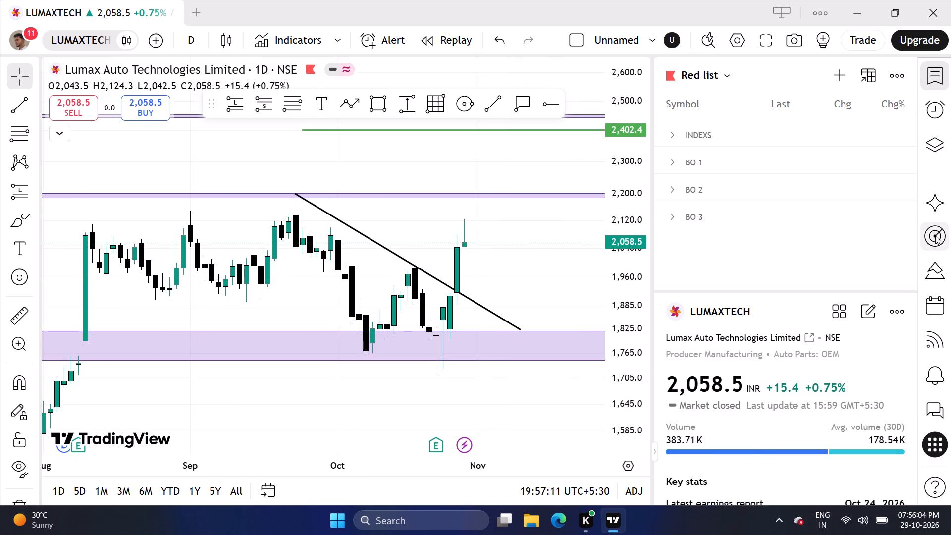
{"action": "left_click", "coordinate": [941, 249]}
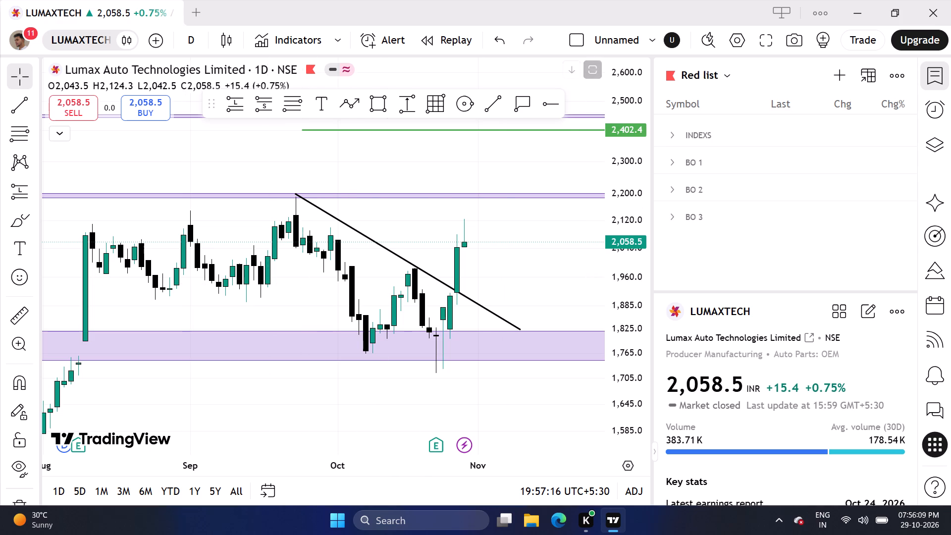
Move the floating favourites drawing toolbar lower on the chart, clear of the sell and buy prices.
{"action": "left_click_drag", "start_coordinate": [211, 110], "coordinate": [209, 143]}
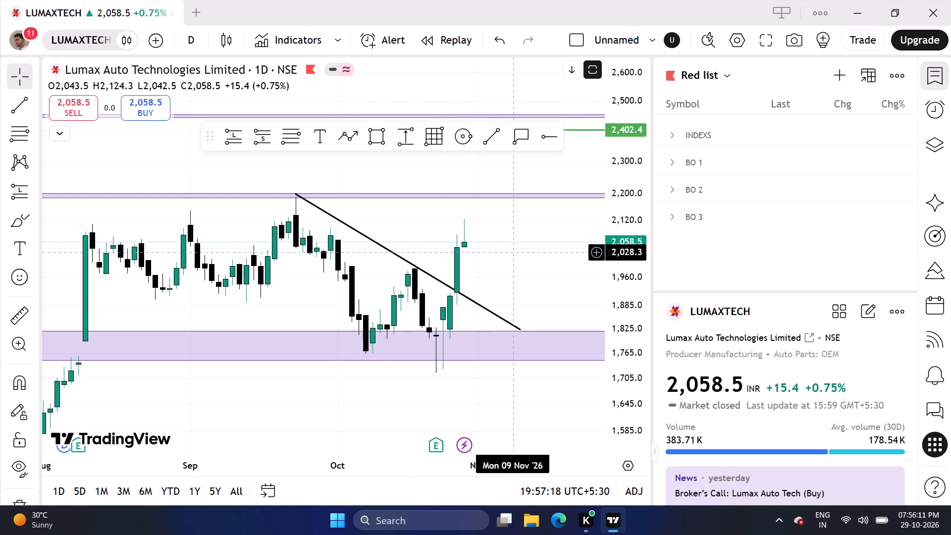
{"action": "left_click_drag", "start_coordinate": [510, 256], "coordinate": [504, 304]}
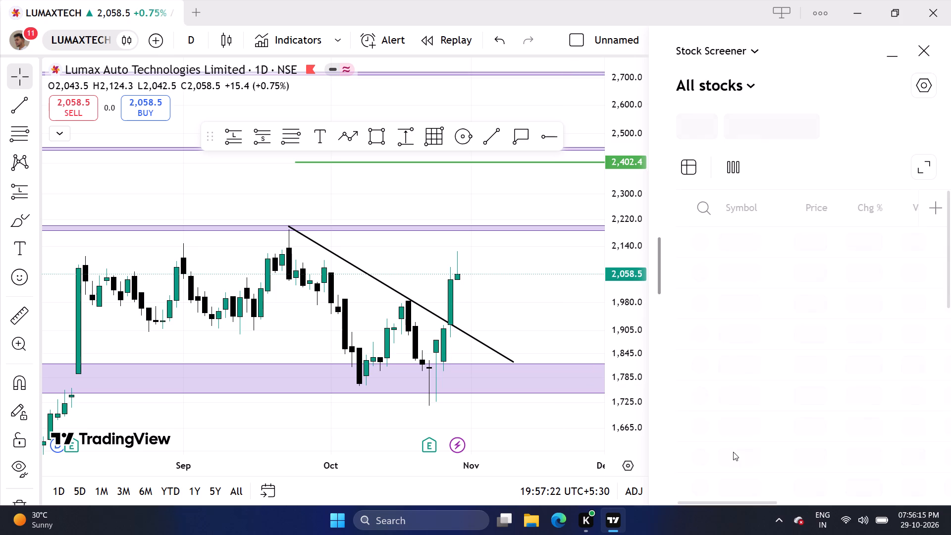
{"action": "left_click", "coordinate": [661, 268]}
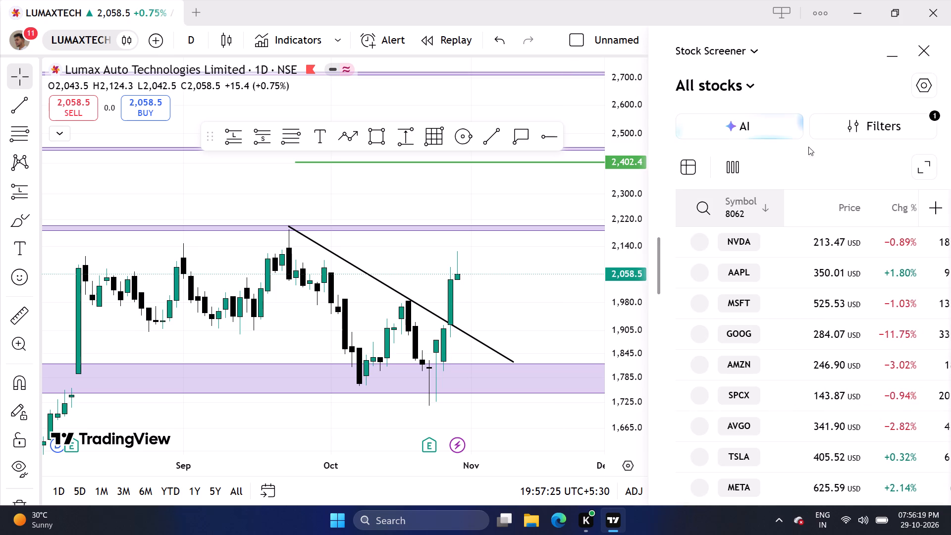
Set the stock screener's market filter to India (IN).
{"action": "left_click", "coordinate": [857, 121]}
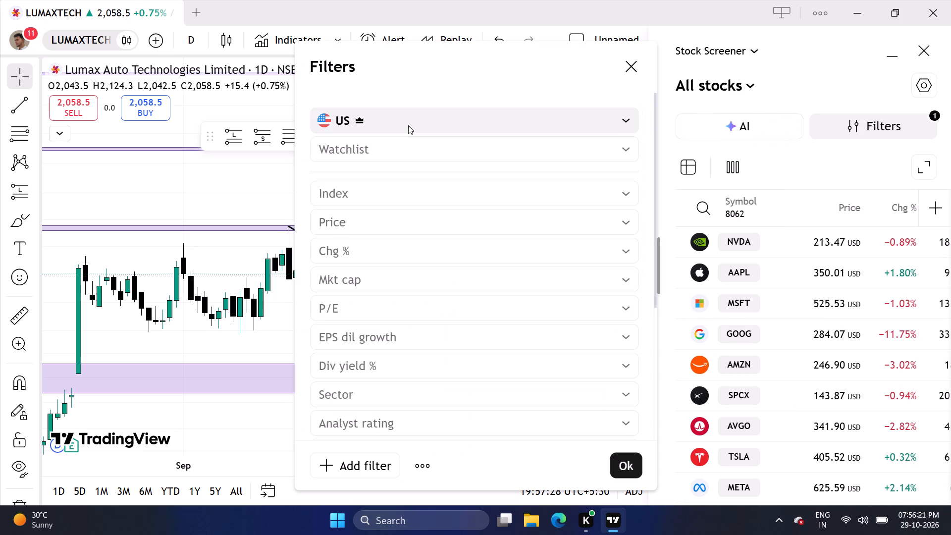
{"action": "left_click", "coordinate": [408, 125]}
{"action": "left_click", "coordinate": [382, 265]}
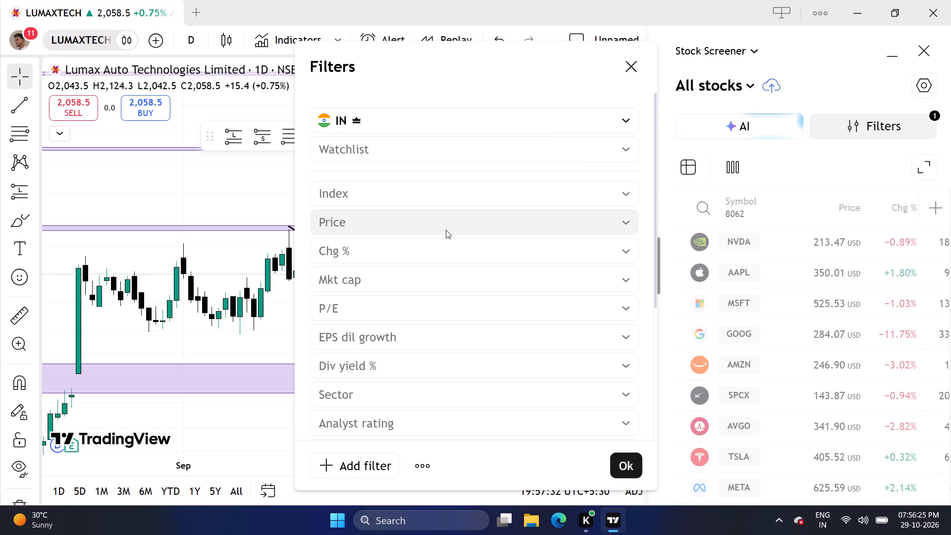
Add a price filter of above 100 INR to the stock screener.
{"action": "left_click", "coordinate": [487, 218]}
{"action": "left_click", "coordinate": [225, 163]}
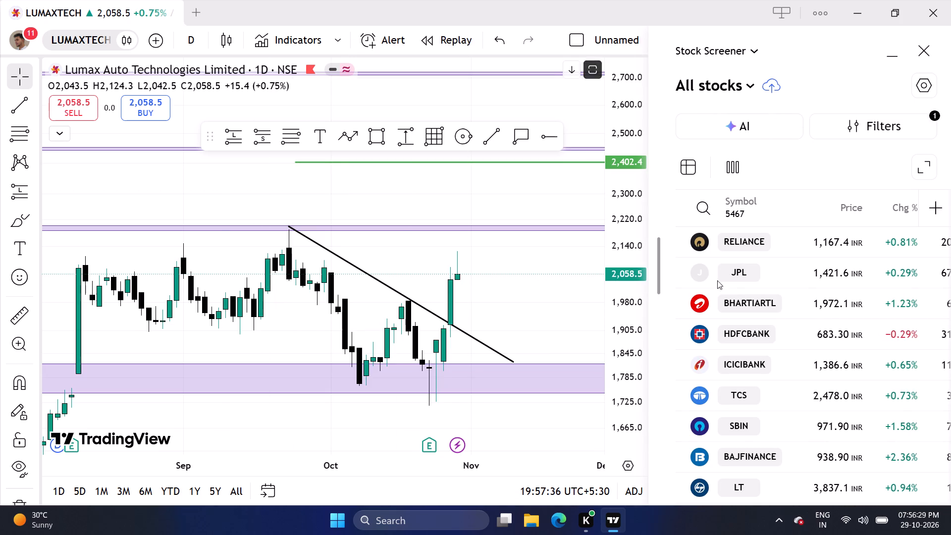
{"action": "left_click", "coordinate": [851, 130]}
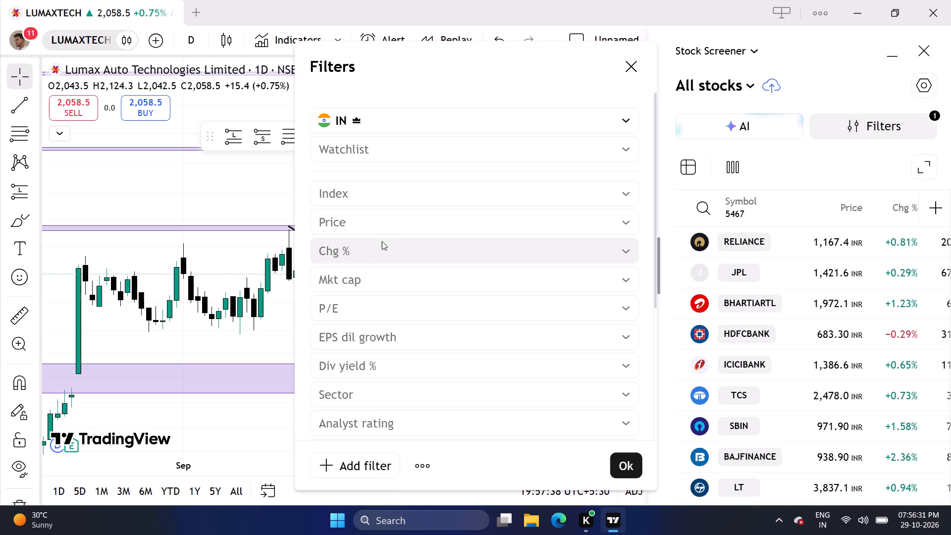
{"action": "left_click", "coordinate": [388, 234]}
{"action": "left_click", "coordinate": [386, 335]}
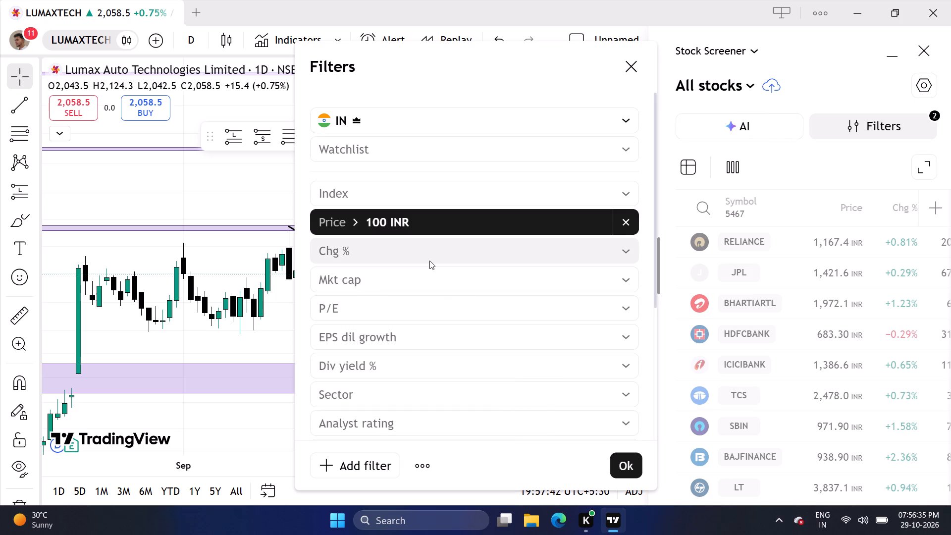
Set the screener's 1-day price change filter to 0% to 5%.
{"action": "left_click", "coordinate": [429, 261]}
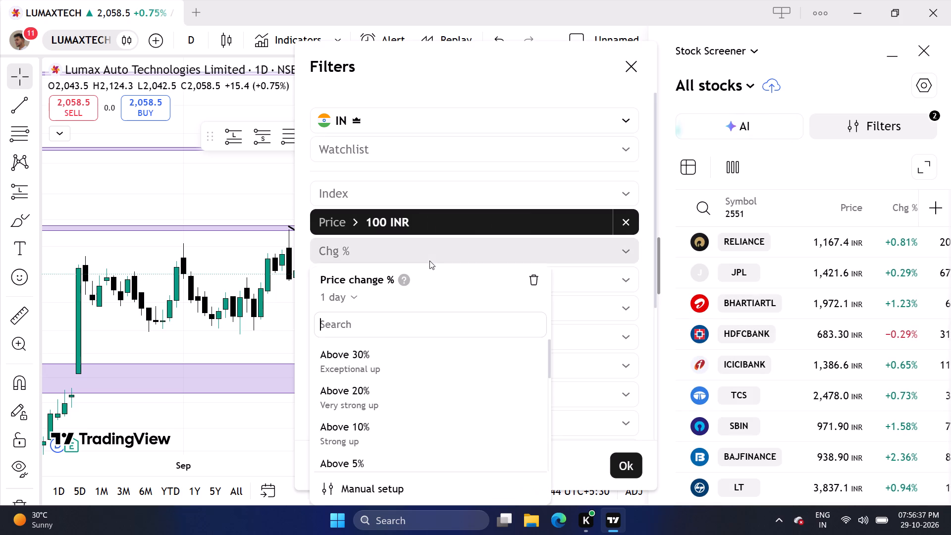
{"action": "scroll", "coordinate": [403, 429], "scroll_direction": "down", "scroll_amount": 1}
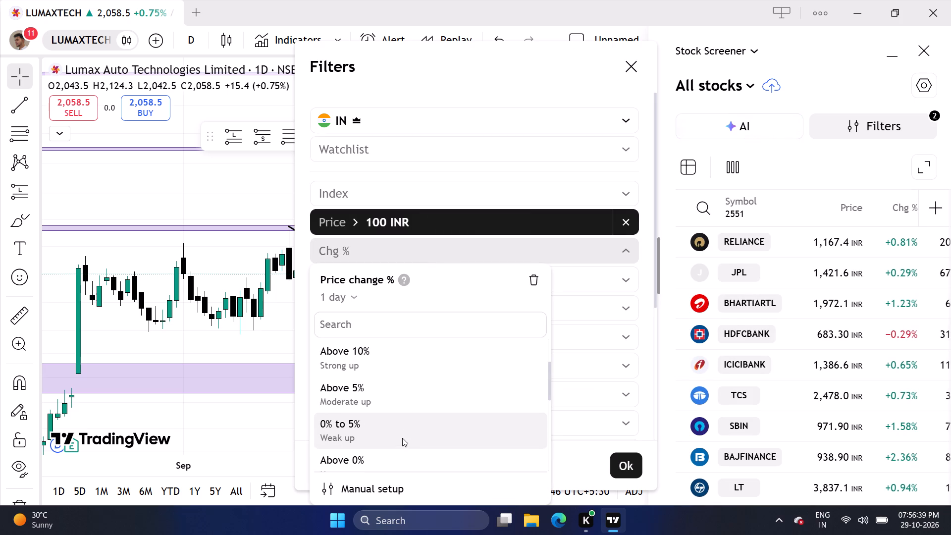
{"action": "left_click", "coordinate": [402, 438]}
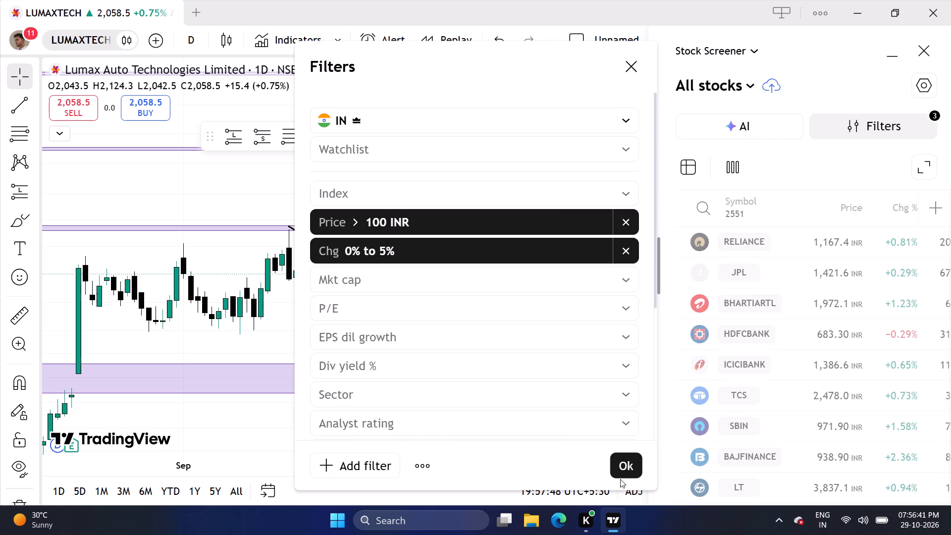
Set the 1-day price change filter to above 5%, apply the filters and dismiss the advertisement over the chart.
{"action": "left_click", "coordinate": [500, 252]}
{"action": "scroll", "coordinate": [483, 321], "scroll_direction": "down", "scroll_amount": 2}
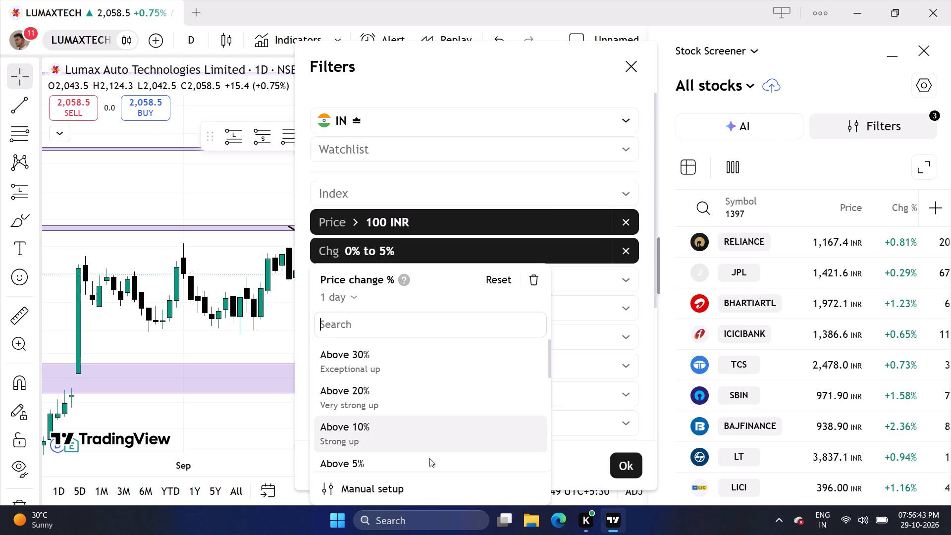
{"action": "left_click", "coordinate": [414, 456]}
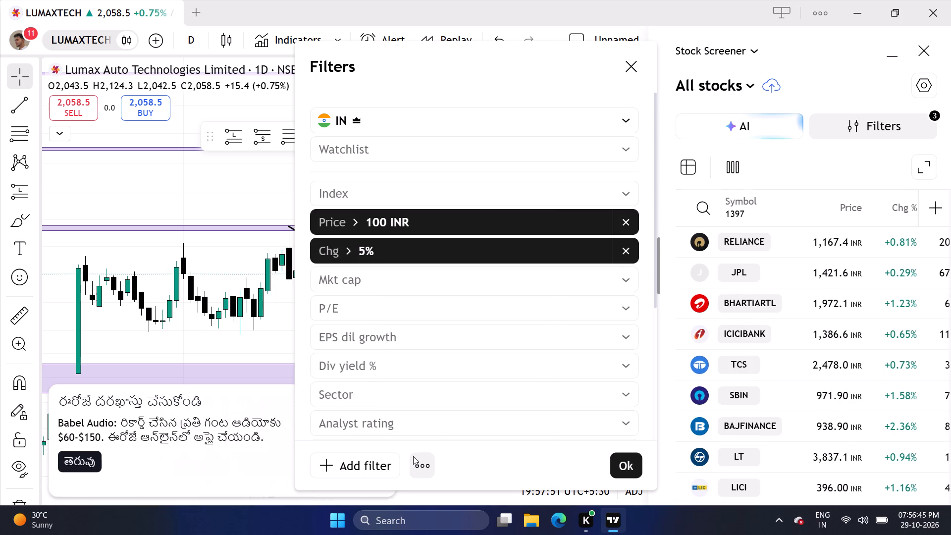
{"action": "left_click", "coordinate": [630, 464]}
{"action": "left_click", "coordinate": [384, 401]}
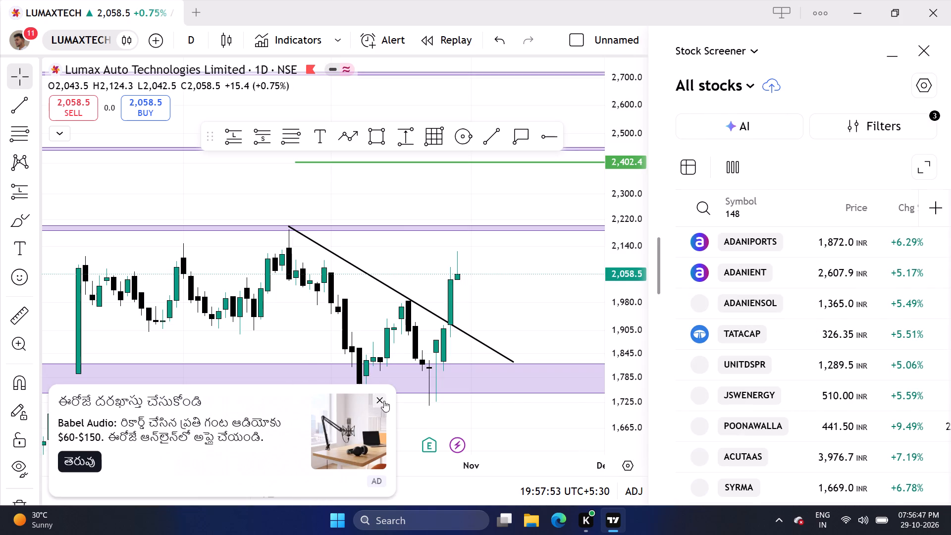
Load the ADANIPORTS chart from the screener results and examine its longer daily price history.
{"action": "left_click", "coordinate": [753, 245]}
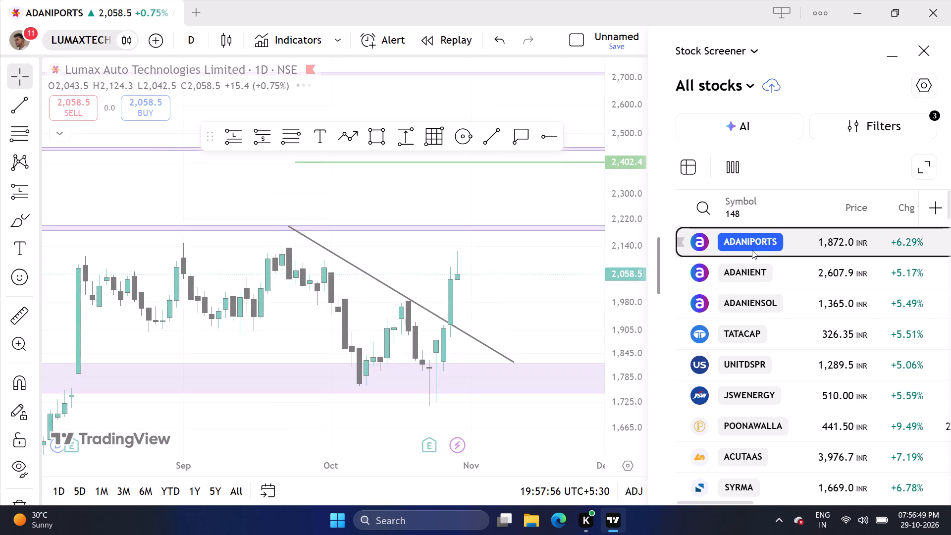
{"action": "scroll", "coordinate": [600, 310], "scroll_direction": "down", "scroll_amount": 10}
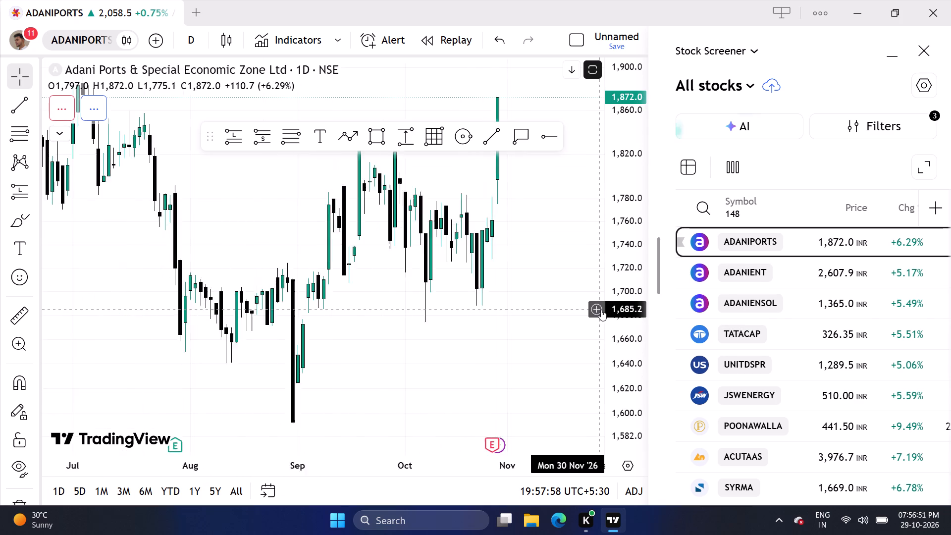
{"action": "scroll", "coordinate": [601, 310], "scroll_direction": "down", "scroll_amount": 19}
{"action": "scroll", "coordinate": [546, 313], "scroll_direction": "down", "scroll_amount": 6}
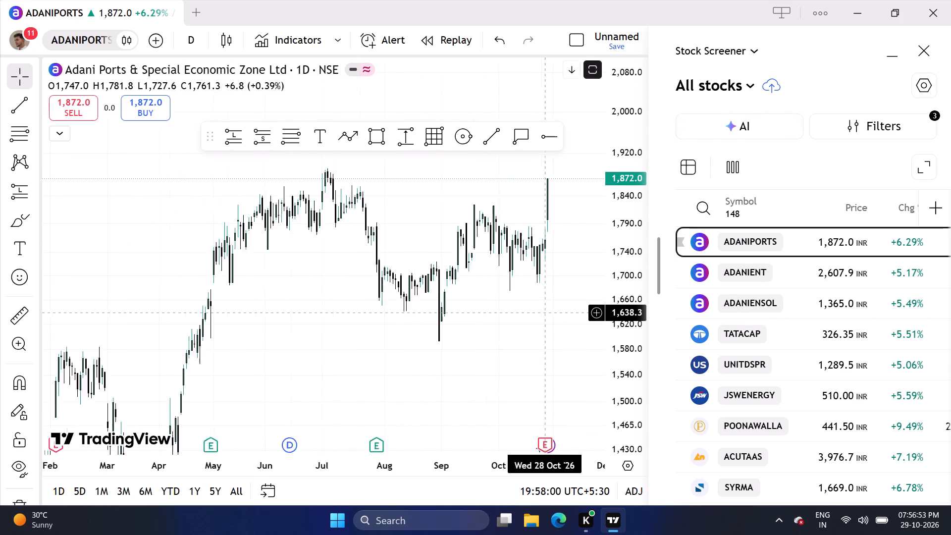
{"action": "scroll", "coordinate": [610, 294], "scroll_direction": "down", "scroll_amount": 6}
{"action": "scroll", "coordinate": [545, 310], "scroll_direction": "up", "scroll_amount": 3}
Load the ADANIENT chart from the screener results and examine its daily price history and recent candles.
{"action": "left_click", "coordinate": [714, 268]}
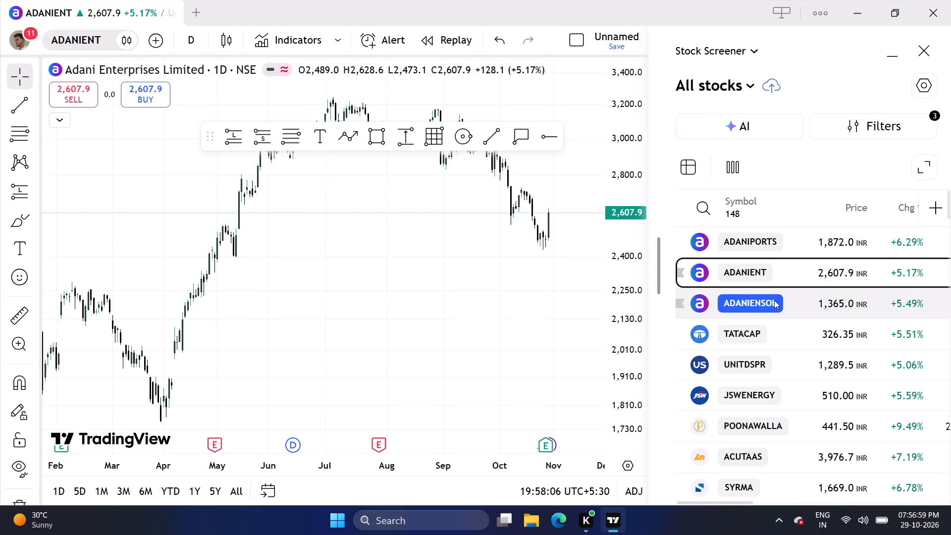
{"action": "scroll", "coordinate": [619, 296], "scroll_direction": "down", "scroll_amount": 6}
{"action": "scroll", "coordinate": [497, 357], "scroll_direction": "down", "scroll_amount": 3}
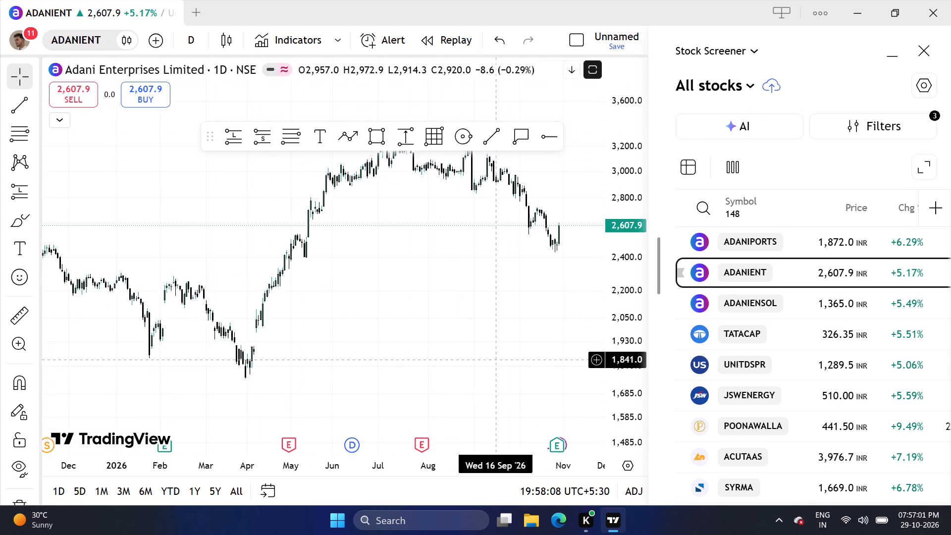
{"action": "scroll", "coordinate": [497, 361], "scroll_direction": "up", "scroll_amount": 5}
{"action": "left_click_drag", "start_coordinate": [497, 357], "coordinate": [445, 392]}
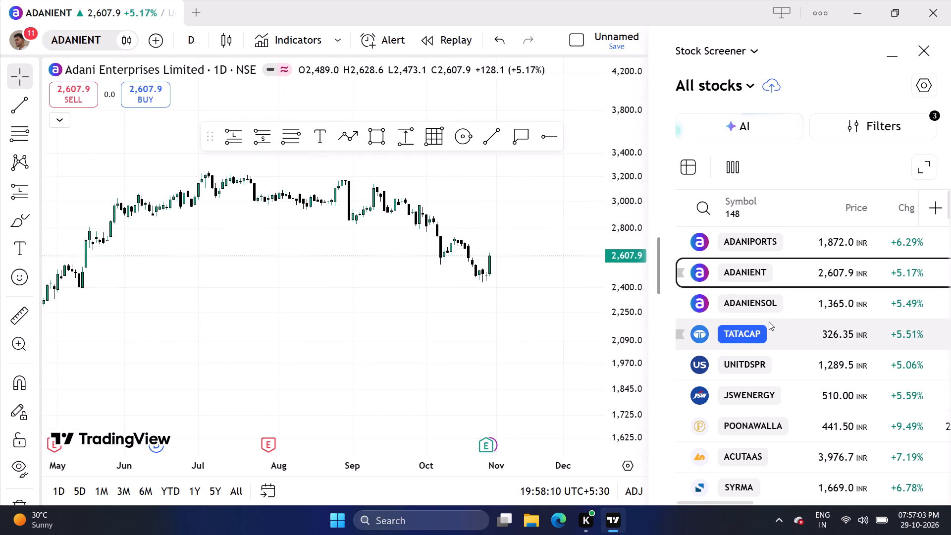
Go through the daily charts of ADANIENSOL, TATACAP, UNITDSPR and JSWENERGY from the screener results.
{"action": "left_click", "coordinate": [760, 306]}
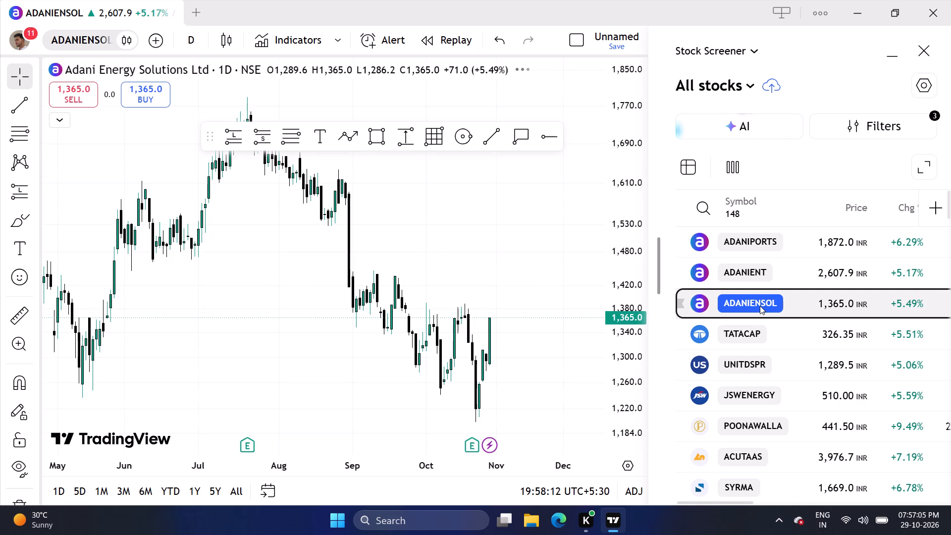
{"action": "scroll", "coordinate": [612, 294], "scroll_direction": "down", "scroll_amount": 12}
{"action": "left_click", "coordinate": [724, 329]}
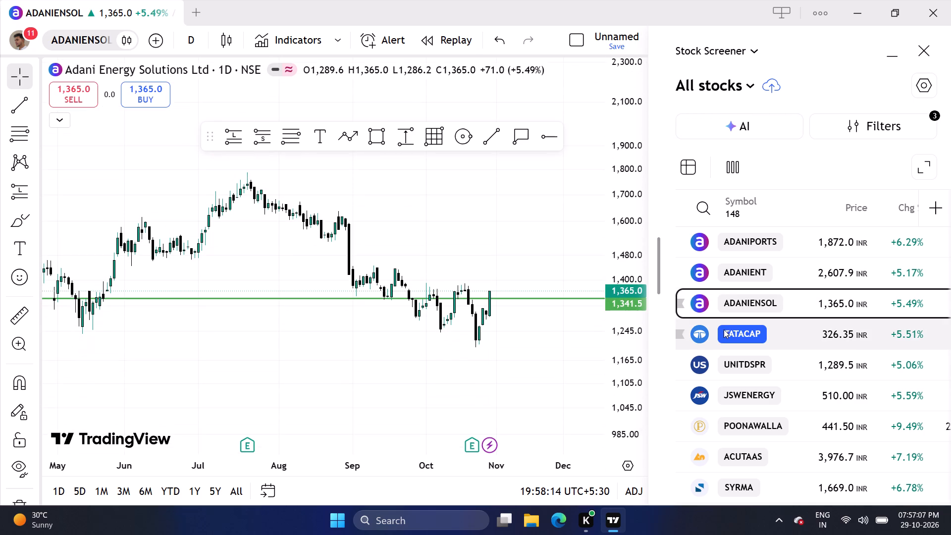
{"action": "scroll", "coordinate": [741, 275], "scroll_direction": "down", "scroll_amount": 2}
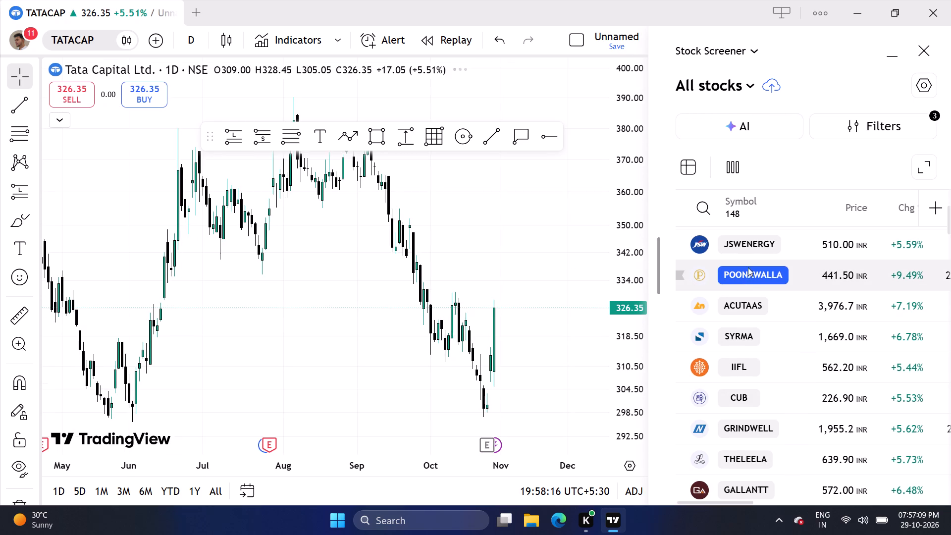
{"action": "scroll", "coordinate": [746, 274], "scroll_direction": "up", "scroll_amount": 1}
{"action": "left_click", "coordinate": [756, 283]}
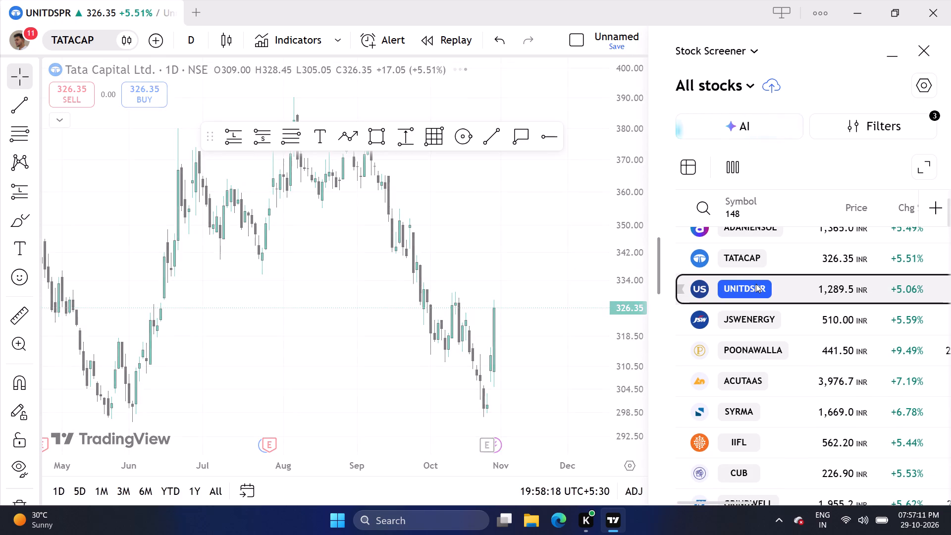
{"action": "left_click", "coordinate": [786, 319]}
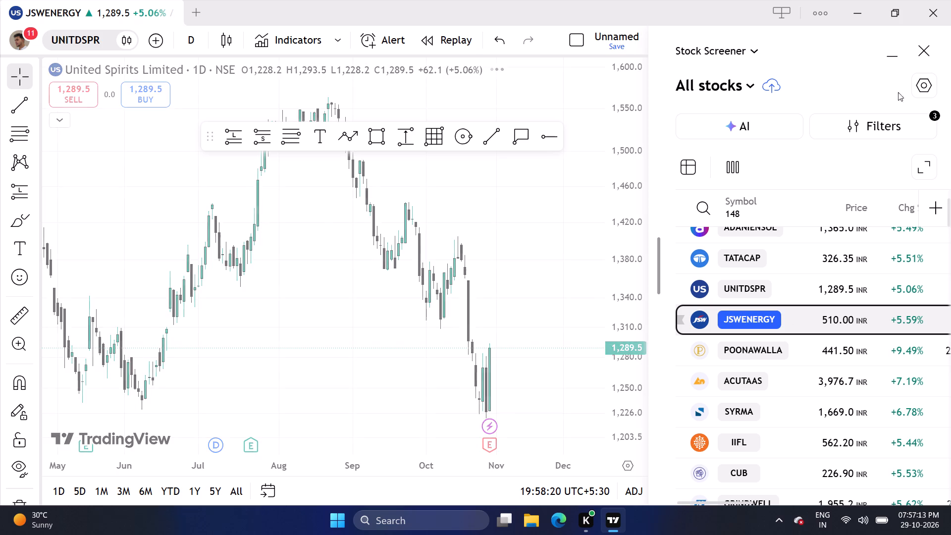
Raise the 1-day price change filter to above 10% and apply it to the stock screener.
{"action": "left_click", "coordinate": [905, 120]}
{"action": "left_click", "coordinate": [421, 249]}
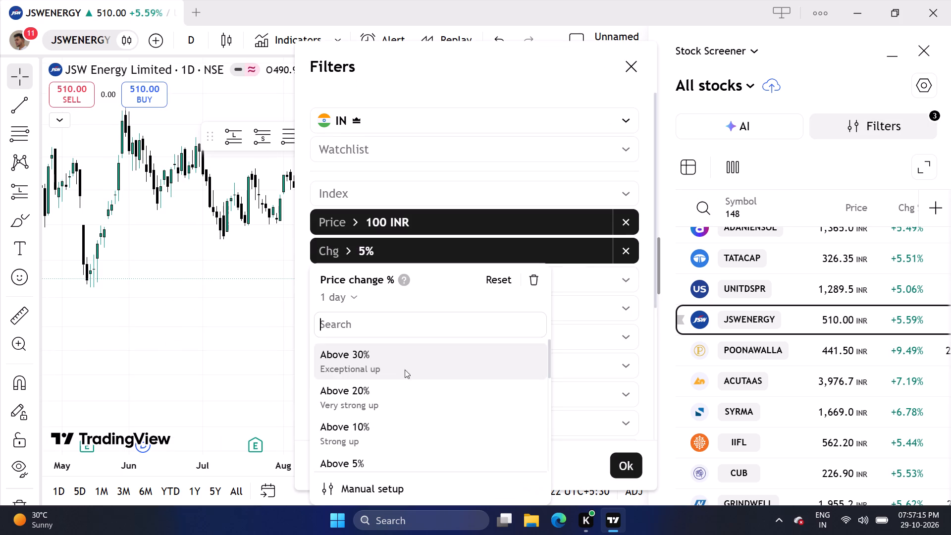
{"action": "left_click", "coordinate": [381, 434]}
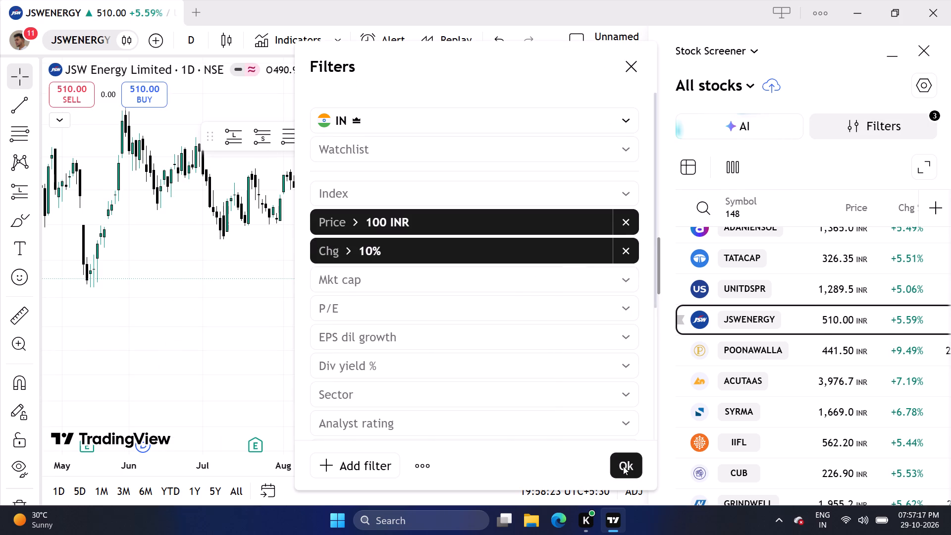
{"action": "left_click", "coordinate": [623, 466]}
Load the BSOFT chart from the screener results and examine its longer daily price history.
{"action": "left_click", "coordinate": [753, 244]}
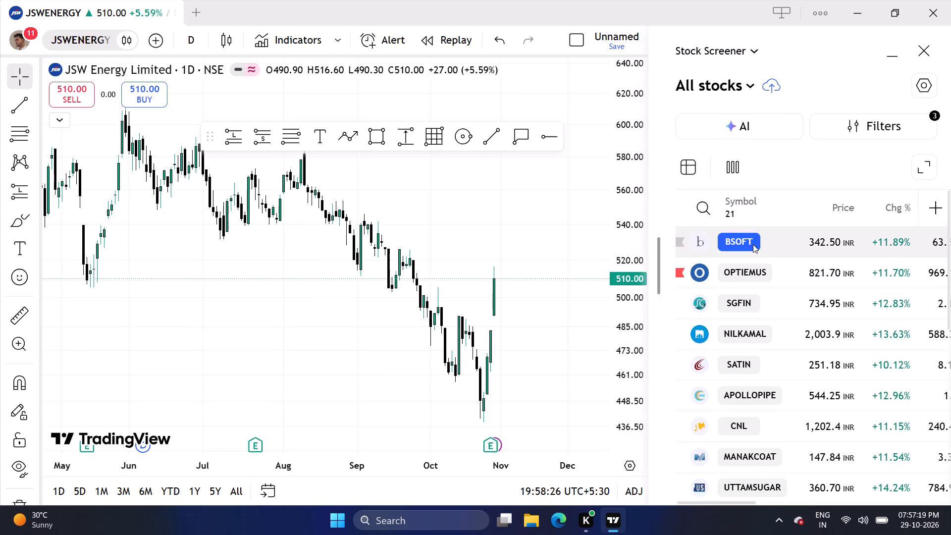
{"action": "scroll", "coordinate": [620, 291], "scroll_direction": "down", "scroll_amount": 7}
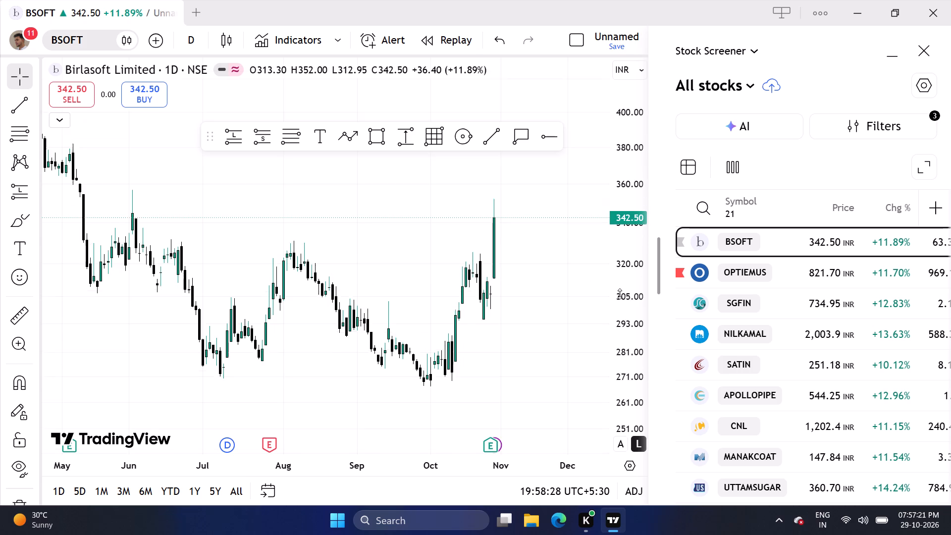
{"action": "scroll", "coordinate": [587, 300], "scroll_direction": "down", "scroll_amount": 13}
{"action": "scroll", "coordinate": [643, 292], "scroll_direction": "down", "scroll_amount": 16}
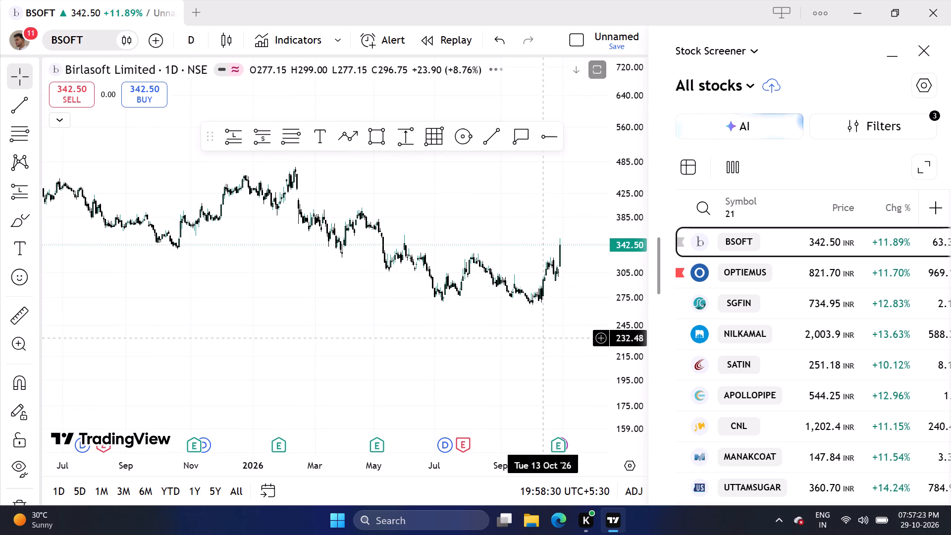
{"action": "scroll", "coordinate": [514, 360], "scroll_direction": "up", "scroll_amount": 5}
Load the OPTIEMUS chart from the screener results and examine its daily trend and recent candles up close.
{"action": "left_click", "coordinate": [778, 270]}
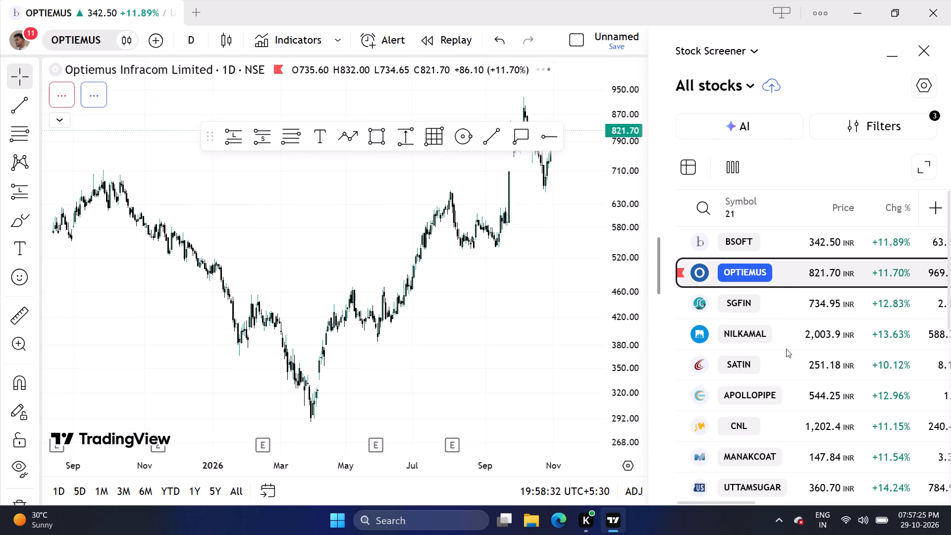
{"action": "scroll", "coordinate": [530, 336], "scroll_direction": "up", "scroll_amount": 6}
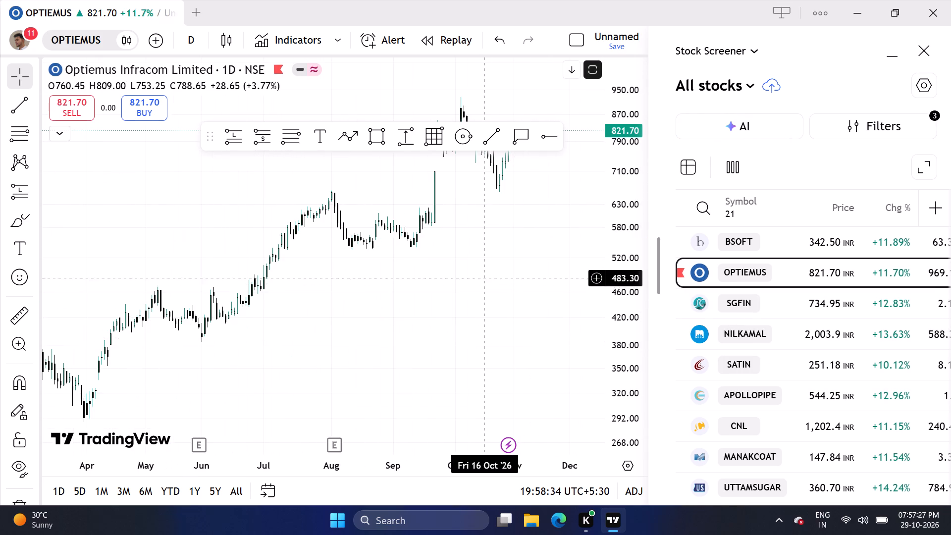
{"action": "left_click_drag", "start_coordinate": [485, 281], "coordinate": [483, 370]}
{"action": "scroll", "coordinate": [483, 370], "scroll_direction": "up", "scroll_amount": 3}
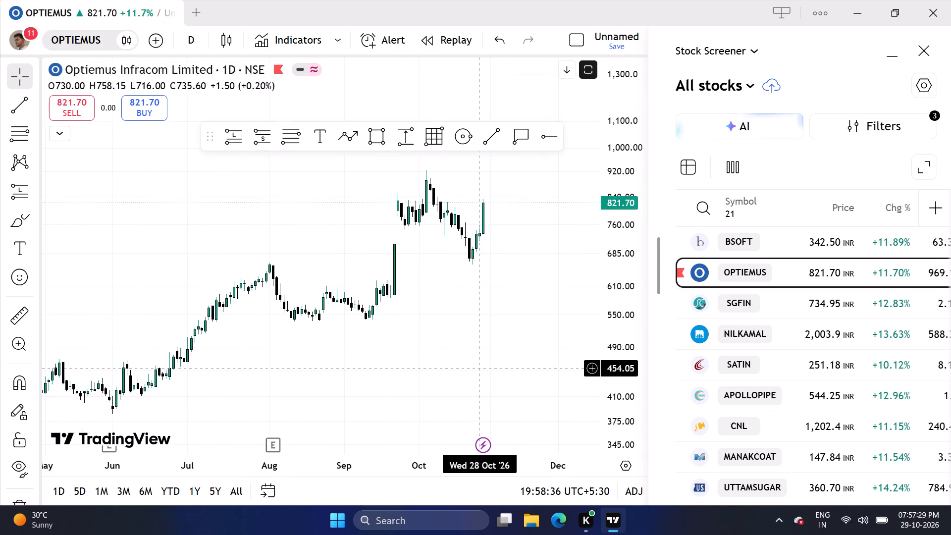
{"action": "scroll", "coordinate": [479, 369], "scroll_direction": "up", "scroll_amount": 1}
{"action": "scroll", "coordinate": [610, 347], "scroll_direction": "up", "scroll_amount": 1}
{"action": "scroll", "coordinate": [528, 356], "scroll_direction": "up", "scroll_amount": 1}
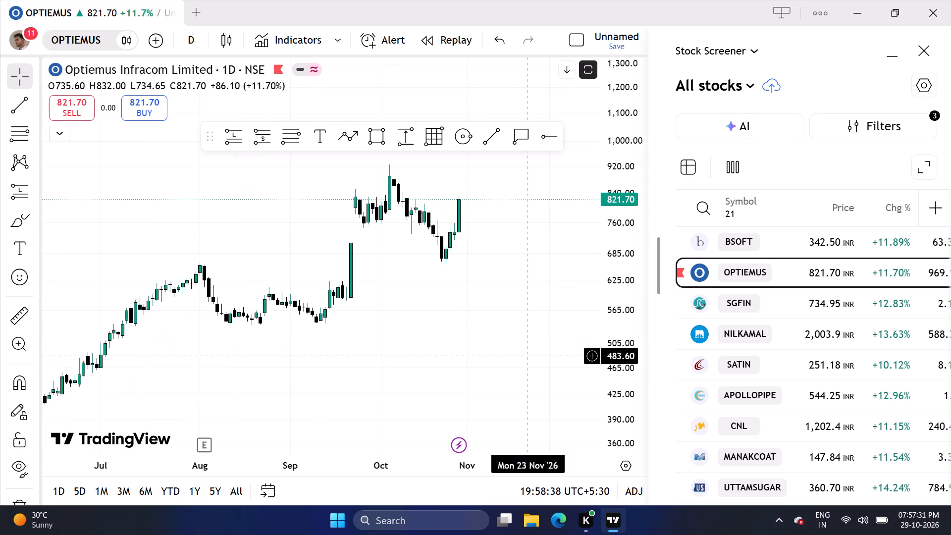
{"action": "scroll", "coordinate": [528, 356], "scroll_direction": "up", "scroll_amount": 1}
Load the SGFIN chart from the screener results and examine its daily price history over a wider range.
{"action": "left_click", "coordinate": [767, 297]}
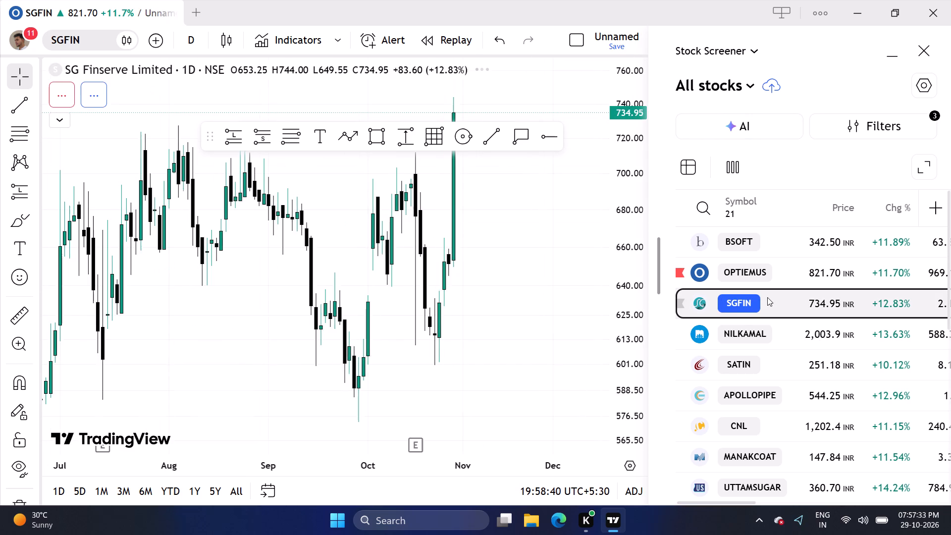
{"action": "scroll", "coordinate": [635, 277], "scroll_direction": "down", "scroll_amount": 15}
{"action": "scroll", "coordinate": [627, 279], "scroll_direction": "down", "scroll_amount": 6}
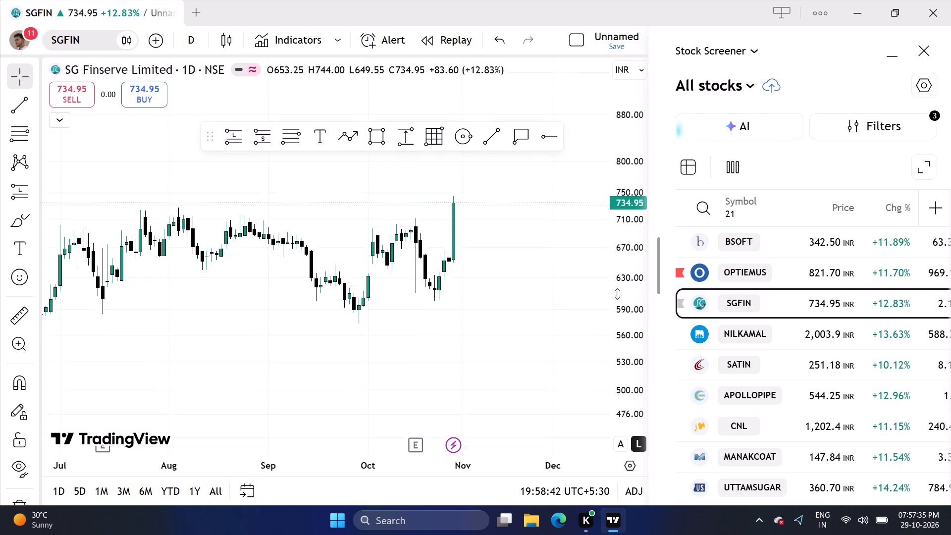
{"action": "scroll", "coordinate": [535, 302], "scroll_direction": "down", "scroll_amount": 10}
Load the NILKAMAL chart from the screener results and examine its recent daily candles against the existing horizontal level.
{"action": "scroll", "coordinate": [789, 284], "scroll_direction": "down", "scroll_amount": 1}
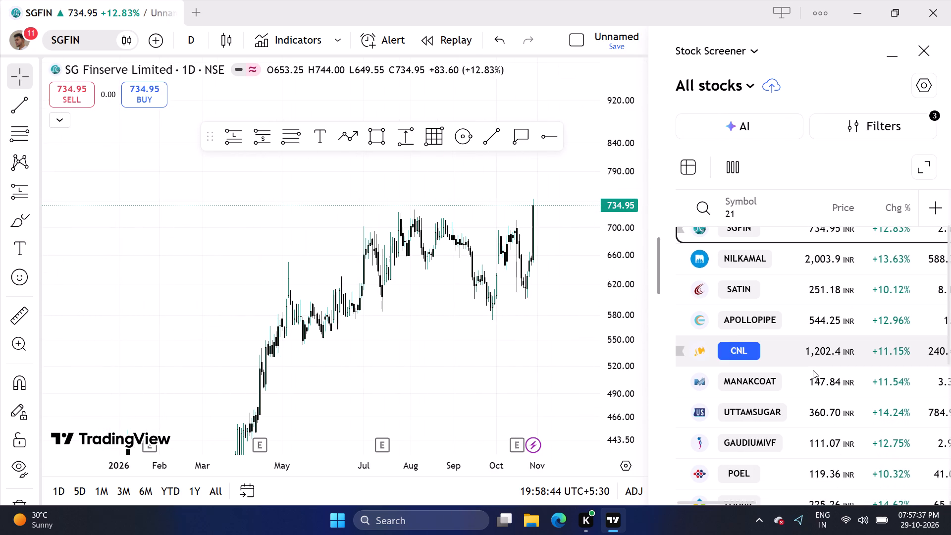
{"action": "left_click", "coordinate": [792, 272]}
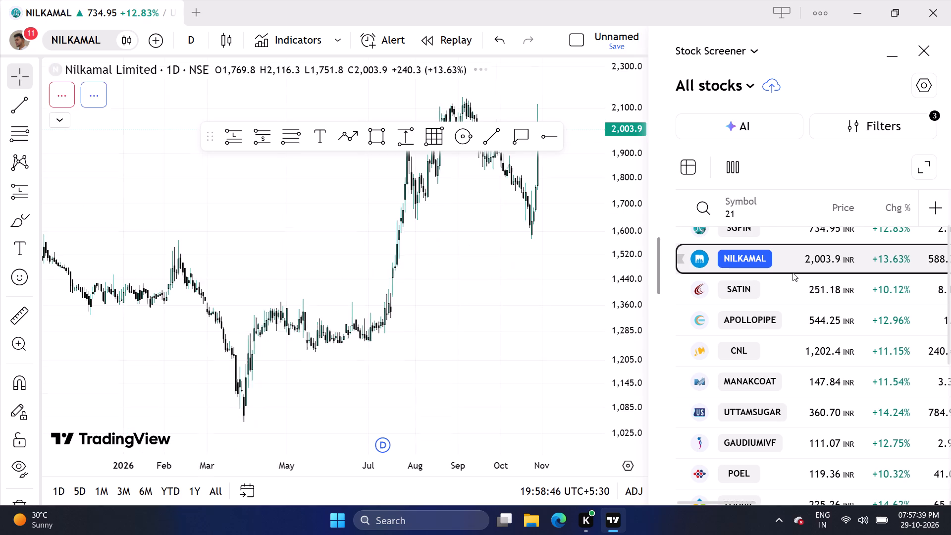
{"action": "scroll", "coordinate": [610, 273], "scroll_direction": "up", "scroll_amount": 5}
{"action": "scroll", "coordinate": [475, 284], "scroll_direction": "up", "scroll_amount": 4}
{"action": "left_click_drag", "start_coordinate": [506, 268], "coordinate": [509, 330]}
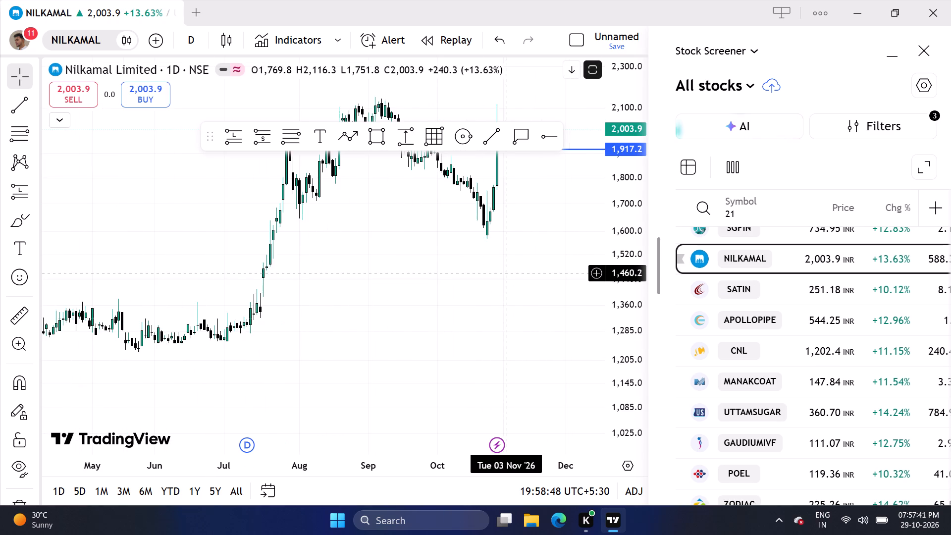
{"action": "left_click_drag", "start_coordinate": [509, 330], "coordinate": [509, 335]}
{"action": "scroll", "coordinate": [509, 336], "scroll_direction": "up", "scroll_amount": 3}
{"action": "left_click_drag", "start_coordinate": [513, 303], "coordinate": [508, 409]}
{"action": "scroll", "coordinate": [501, 374], "scroll_direction": "up", "scroll_amount": 1}
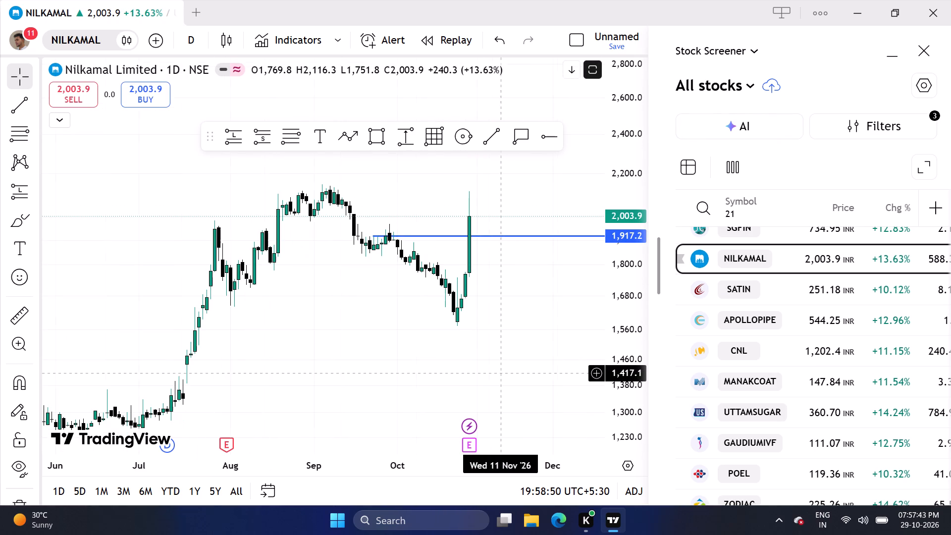
Examine the daily charts of APOLLOPIPE and SATIN from the screener results, returning to APOLLOPIPE.
{"action": "left_click", "coordinate": [788, 326]}
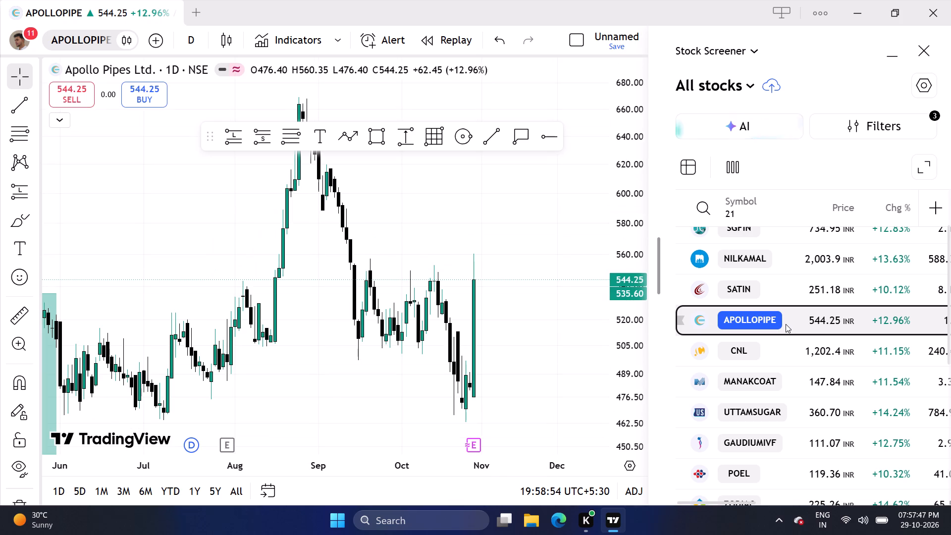
{"action": "left_click", "coordinate": [781, 289]}
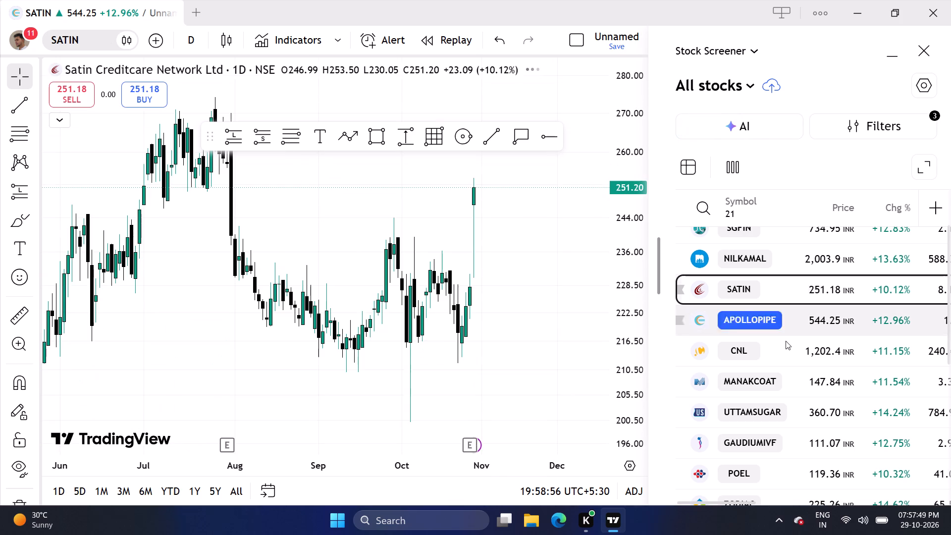
{"action": "left_click", "coordinate": [791, 325]}
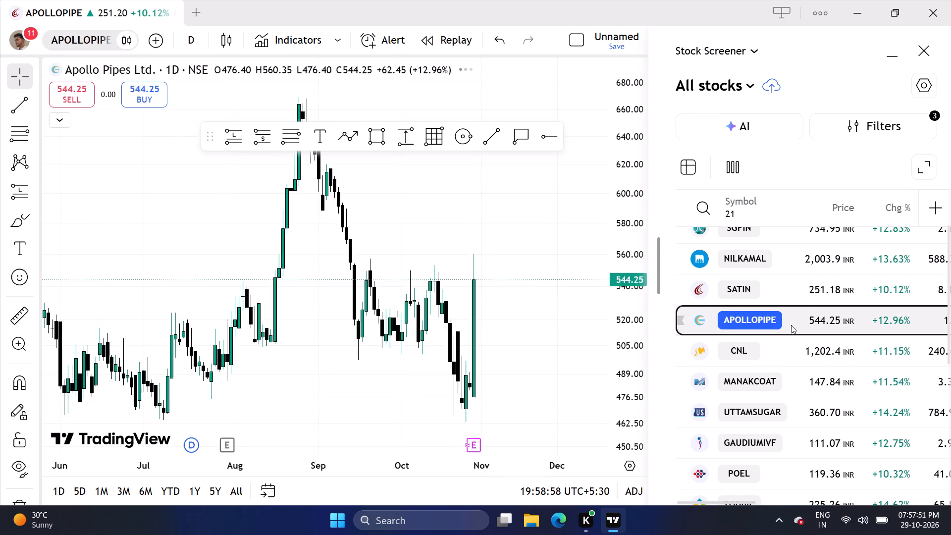
Look through the remaining screener results to the end of the list and close the Stock Screener.
{"action": "scroll", "coordinate": [626, 306], "scroll_direction": "down", "scroll_amount": 4}
{"action": "scroll", "coordinate": [822, 291], "scroll_direction": "down", "scroll_amount": 1}
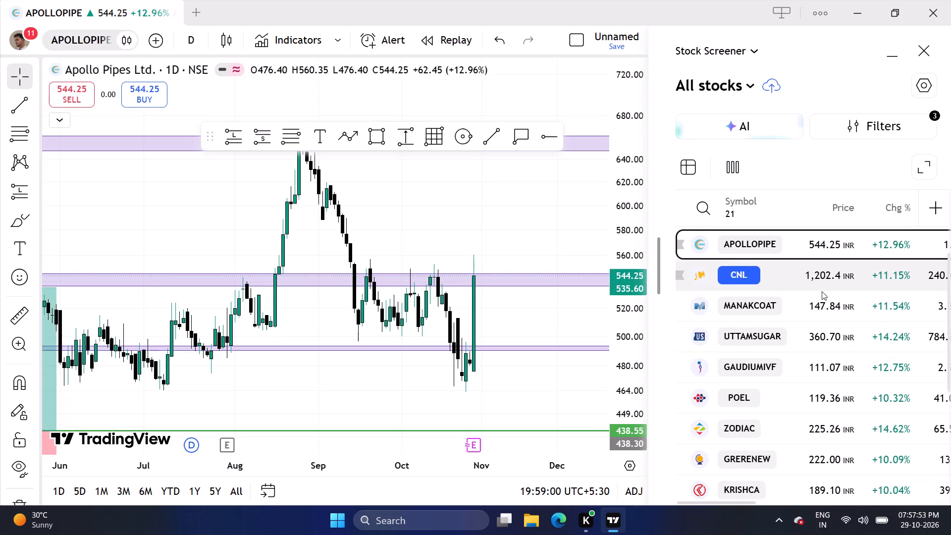
{"action": "scroll", "coordinate": [794, 312], "scroll_direction": "down", "scroll_amount": 2}
{"action": "scroll", "coordinate": [795, 364], "scroll_direction": "down", "scroll_amount": 2}
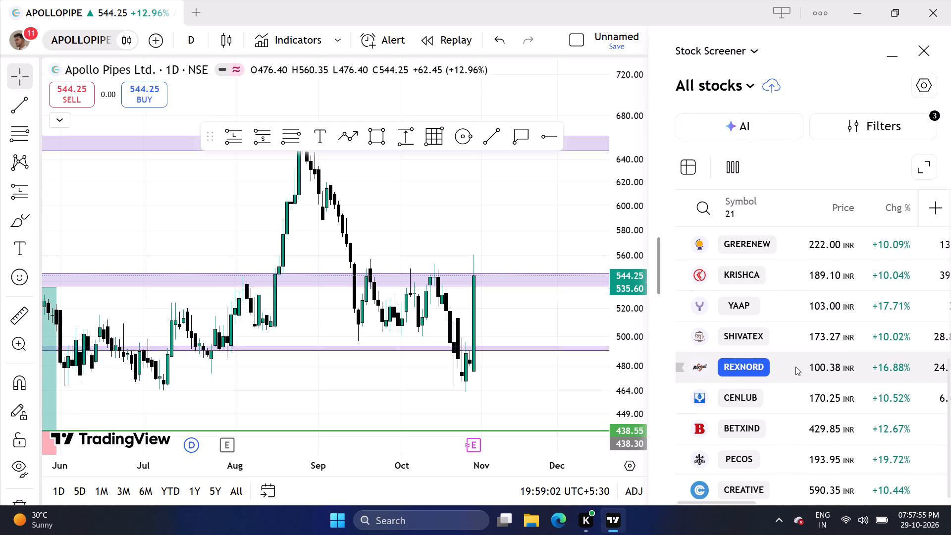
{"action": "scroll", "coordinate": [795, 354], "scroll_direction": "down", "scroll_amount": 3}
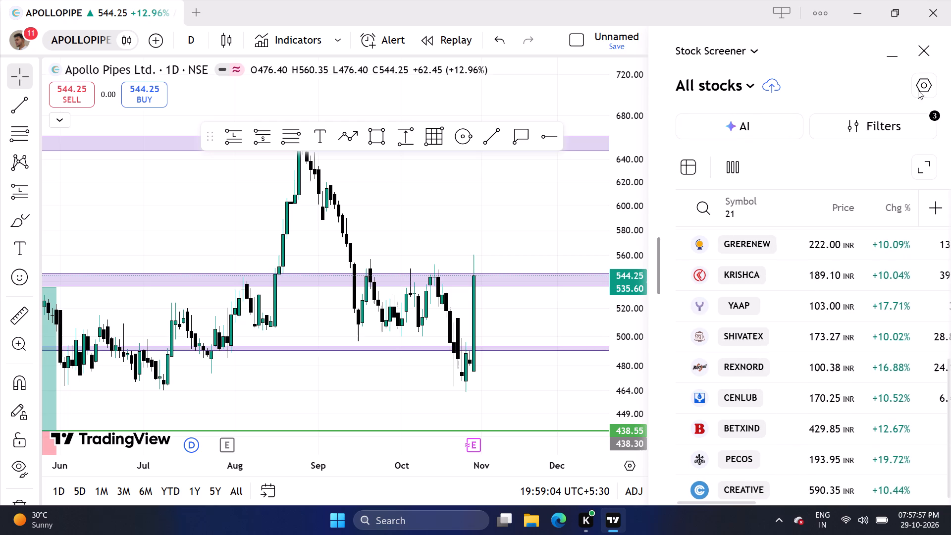
{"action": "left_click", "coordinate": [920, 52]}
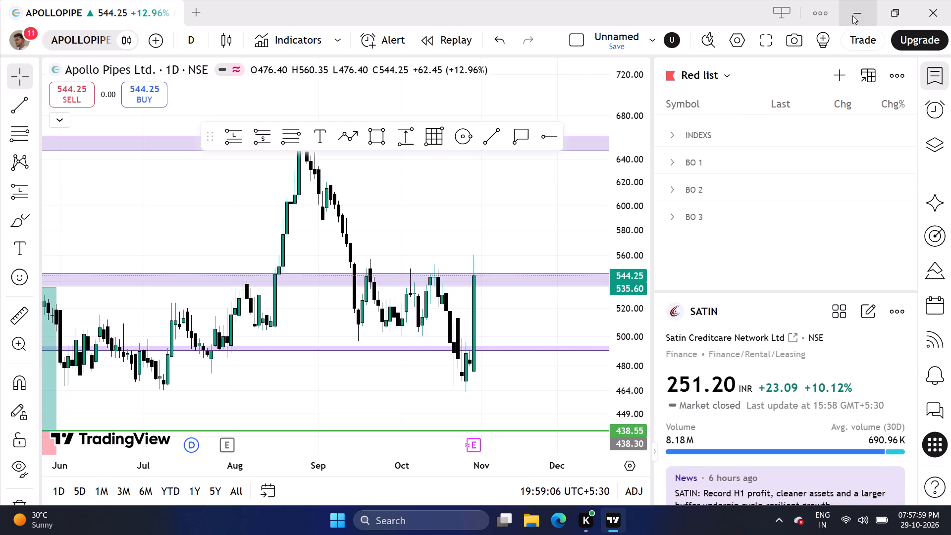
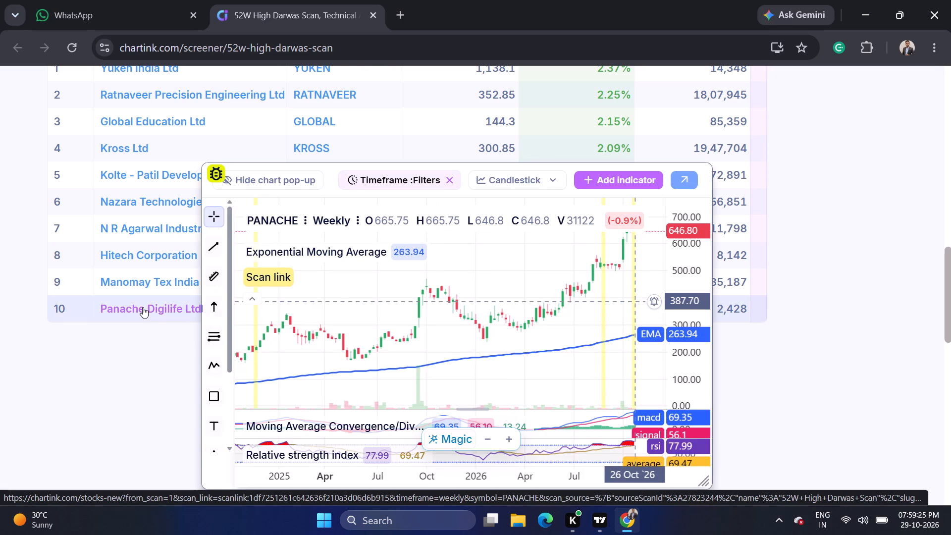
Preview the weekly charts of Panache Digilife, Manomay Tex India and Hitech Corporation from the 52W High Darwas Scan results.
{"action": "scroll", "coordinate": [696, 293], "scroll_direction": "down", "scroll_amount": 2}
{"action": "left_click", "coordinate": [34, 402]}
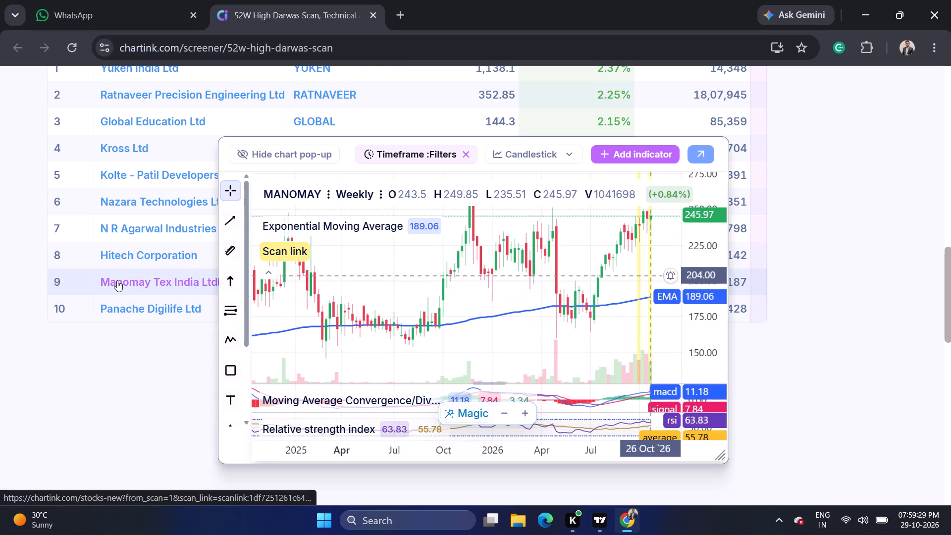
{"action": "left_click", "coordinate": [125, 379]}
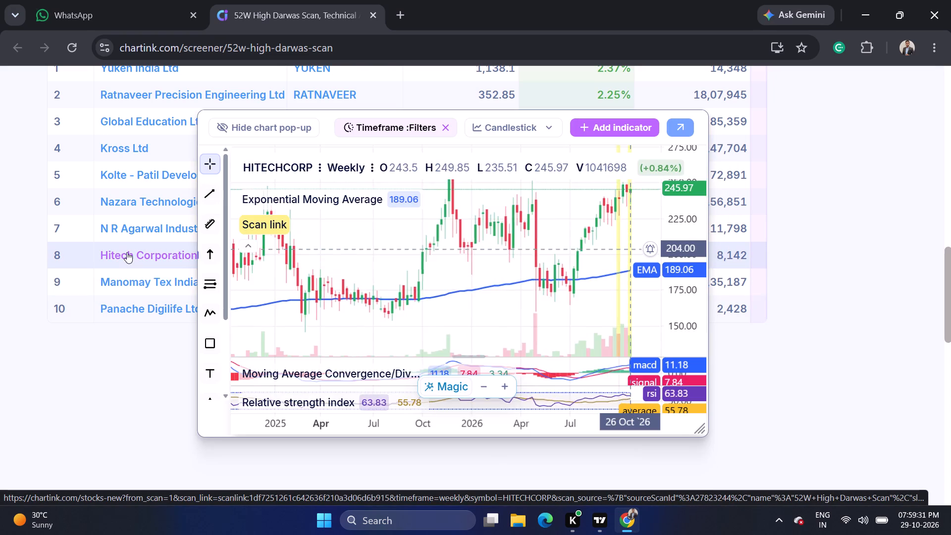
{"action": "scroll", "coordinate": [686, 235], "scroll_direction": "down", "scroll_amount": 4}
{"action": "left_click", "coordinate": [34, 372]}
{"action": "scroll", "coordinate": [0, 287], "scroll_direction": "up", "scroll_amount": 2}
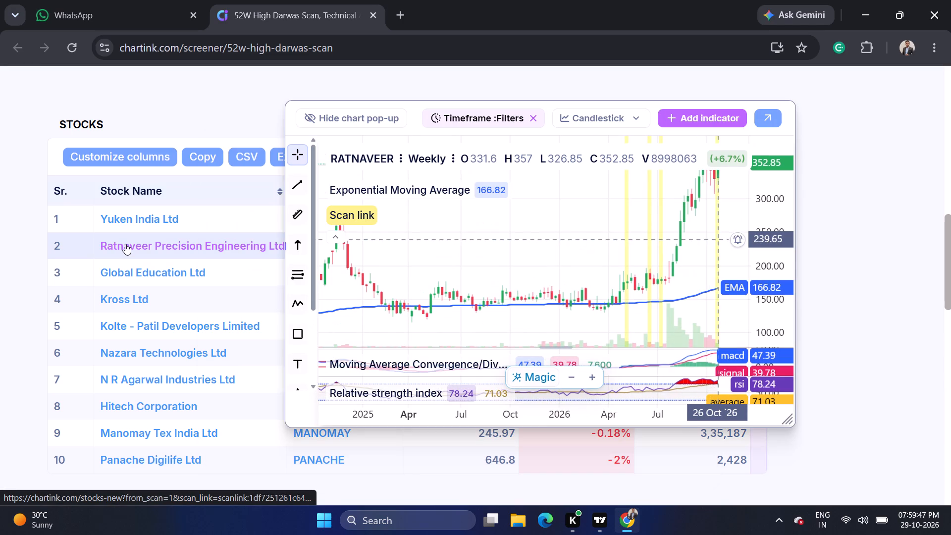
{"action": "scroll", "coordinate": [769, 243], "scroll_direction": "down", "scroll_amount": 3}
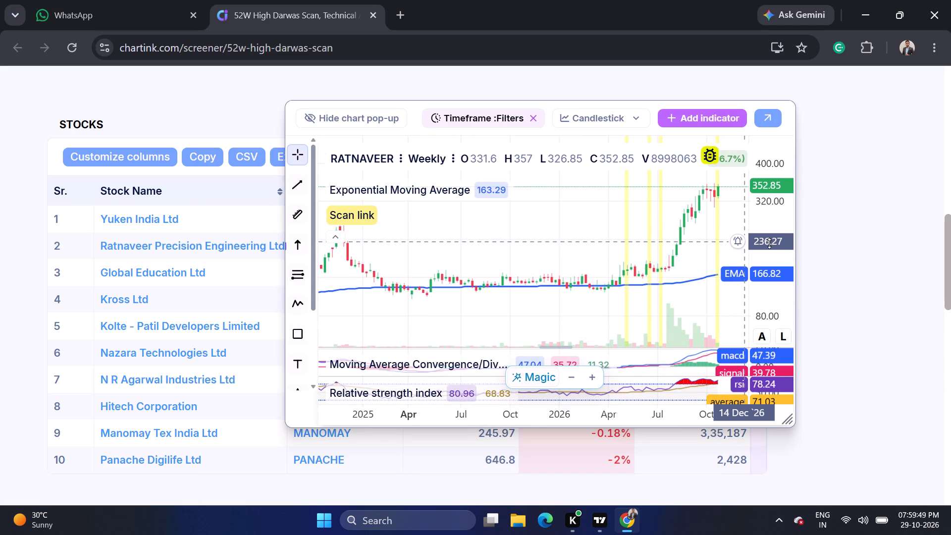
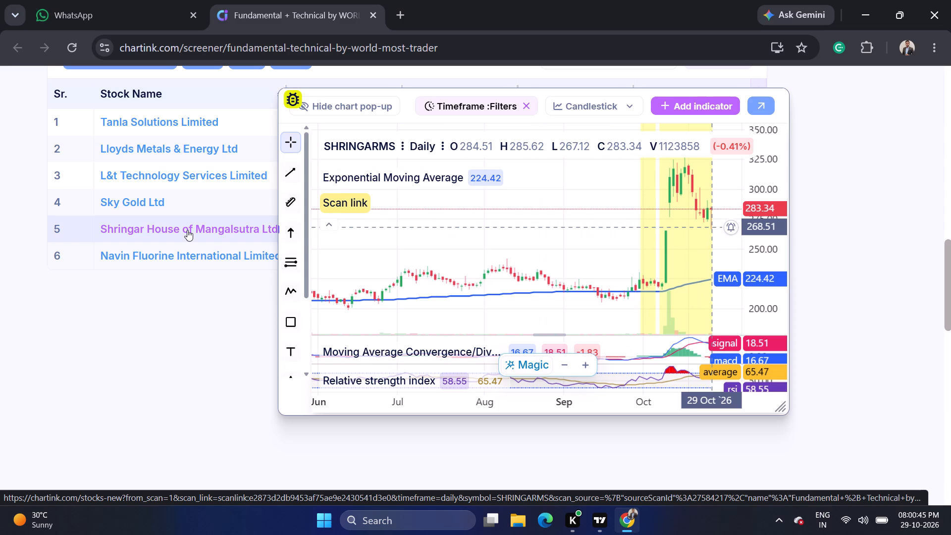
Examine the recent price action in the daily chart preview of Shringar House of Mangalsutra, and close the preview.
{"action": "left_click", "coordinate": [186, 322]}
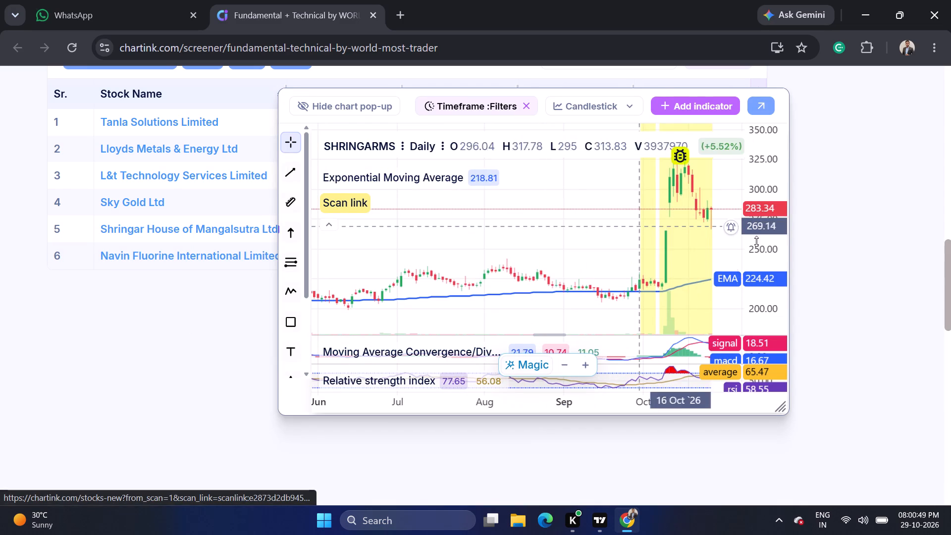
{"action": "scroll", "coordinate": [777, 244], "scroll_direction": "up", "scroll_amount": 3}
{"action": "scroll", "coordinate": [674, 244], "scroll_direction": "up", "scroll_amount": 4}
{"action": "left_click_drag", "start_coordinate": [706, 251], "coordinate": [666, 283]}
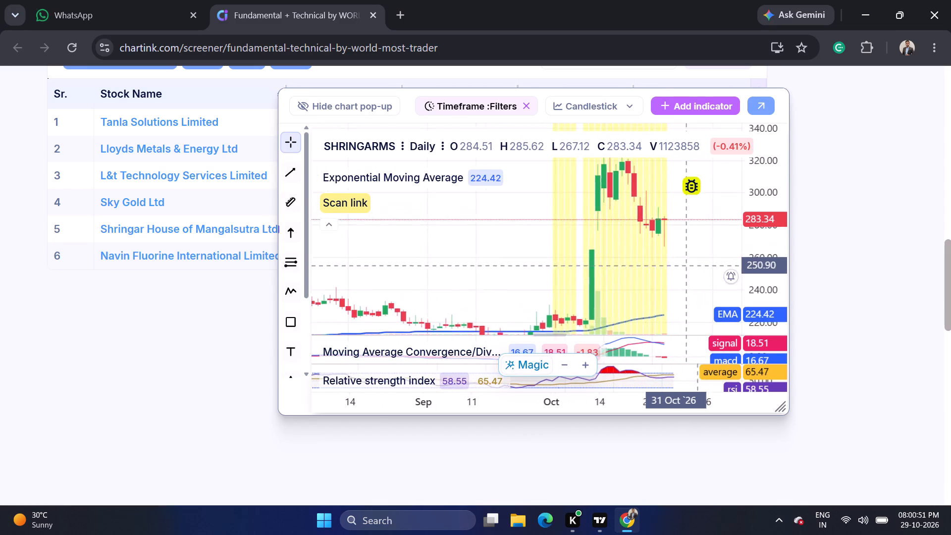
{"action": "left_click_drag", "start_coordinate": [666, 283], "coordinate": [664, 285]}
{"action": "scroll", "coordinate": [679, 298], "scroll_direction": "up", "scroll_amount": 1}
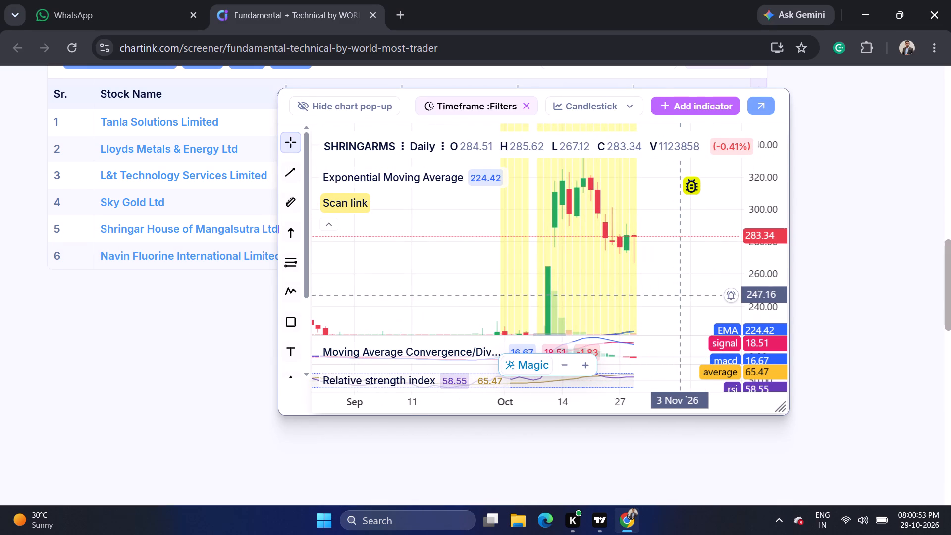
{"action": "left_click", "coordinate": [111, 338]}
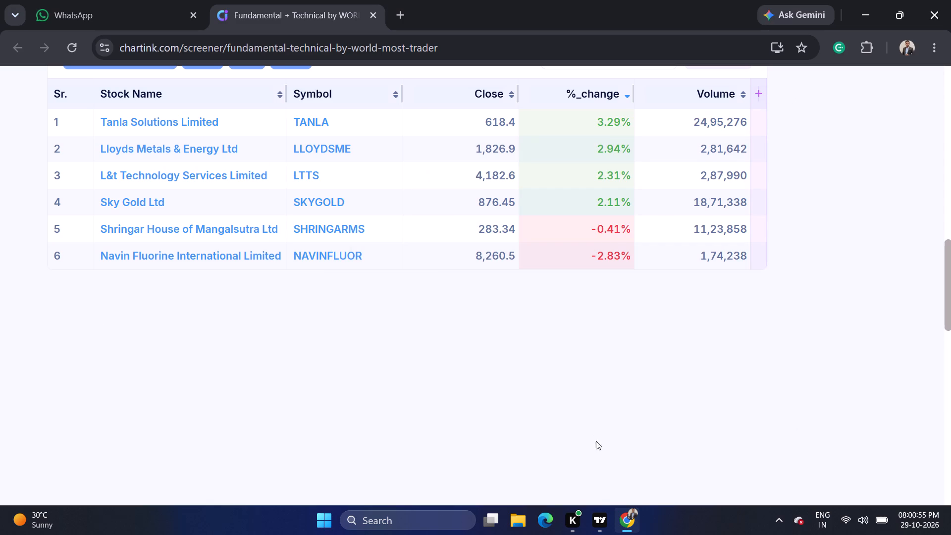
Switch to TradingView and search for SHRIN to open the chart of Shringar House Of Mangalsutra Limited (SHRINGARMS).
{"action": "left_click", "coordinate": [596, 521]}
{"action": "type", "text": "SHRIM"}
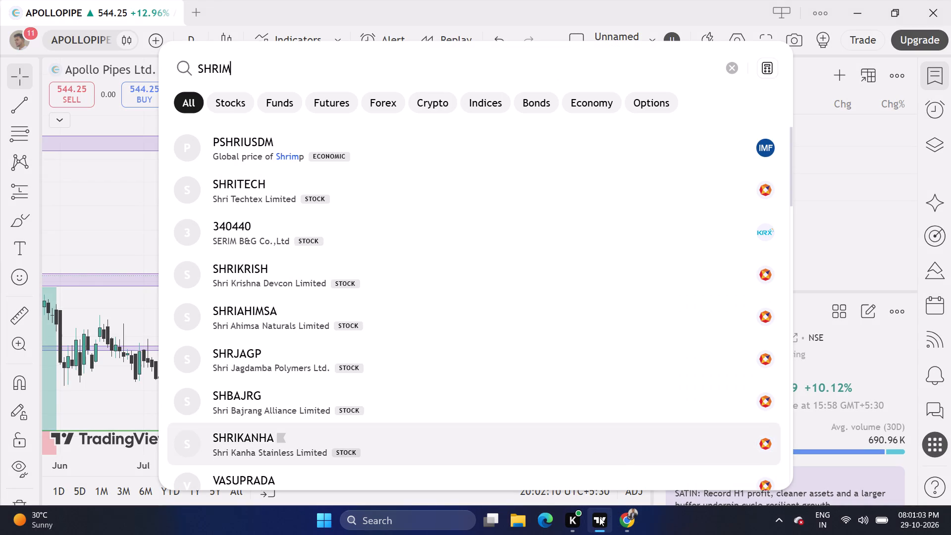
{"action": "left_click", "coordinate": [591, 530]}
{"action": "left_click", "coordinate": [597, 530]}
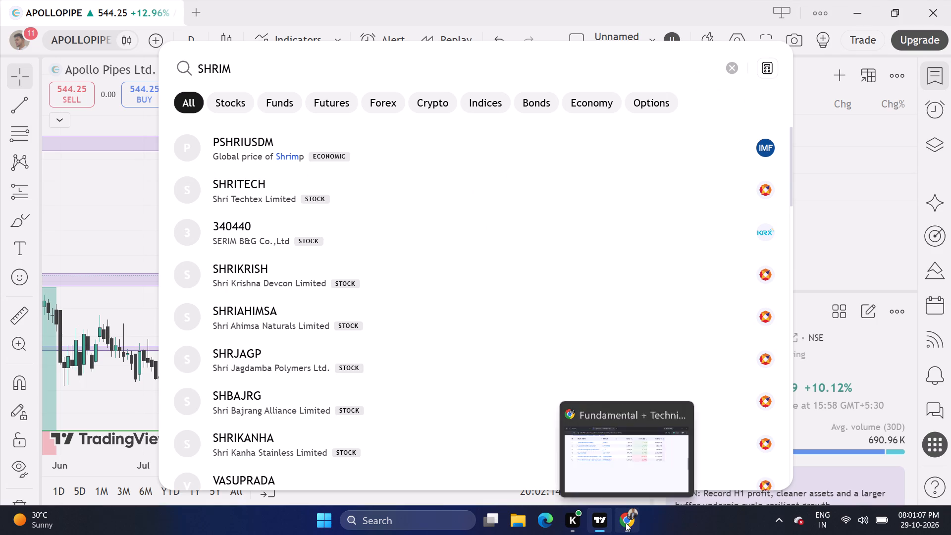
{"action": "key", "text": "BackSpace"}
{"action": "key", "text": "n"}
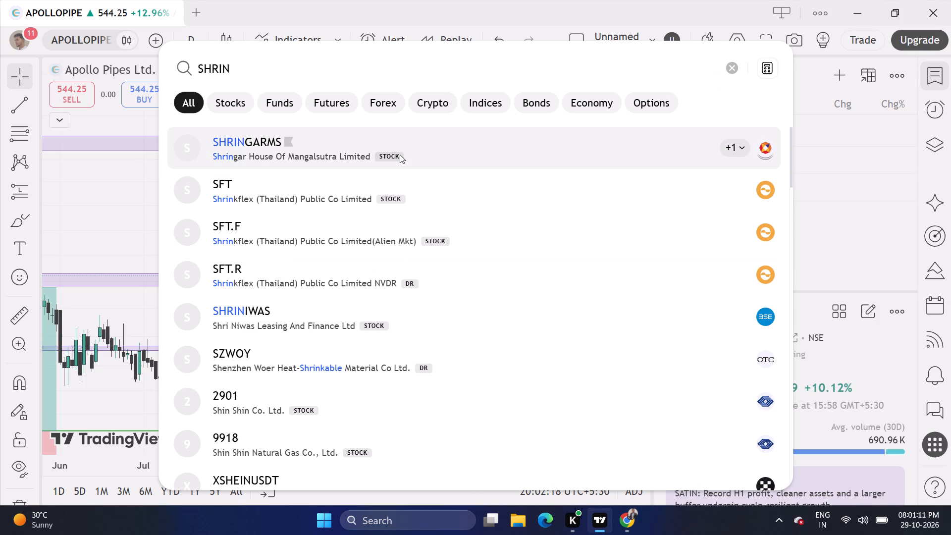
{"action": "left_click", "coordinate": [400, 155]}
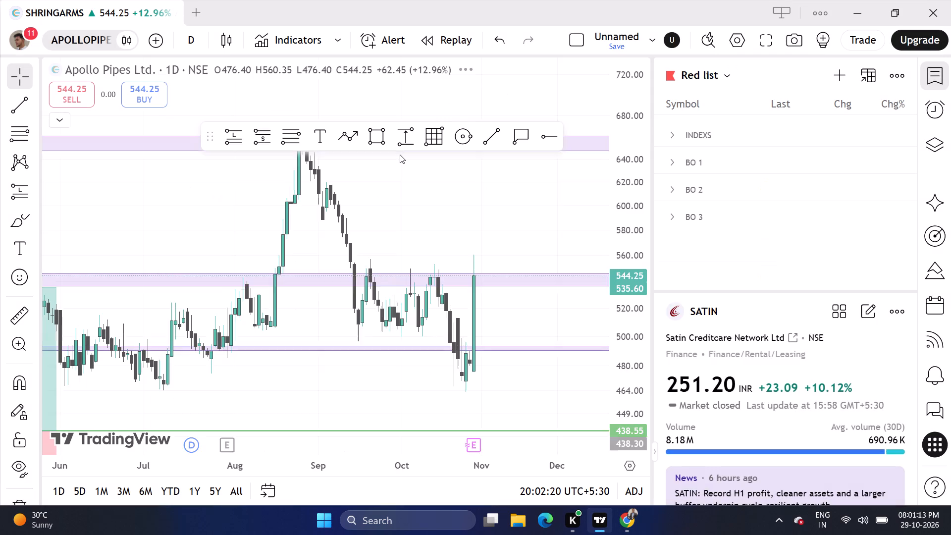
{"action": "scroll", "coordinate": [509, 311], "scroll_direction": "up", "scroll_amount": 6}
{"action": "scroll", "coordinate": [634, 289], "scroll_direction": "down", "scroll_amount": 2}
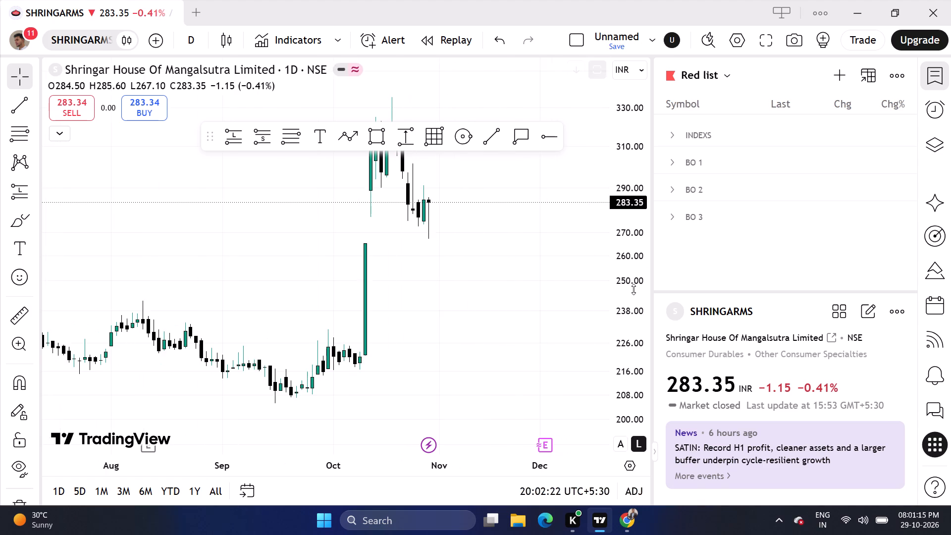
{"action": "scroll", "coordinate": [634, 289], "scroll_direction": "down", "scroll_amount": 5}
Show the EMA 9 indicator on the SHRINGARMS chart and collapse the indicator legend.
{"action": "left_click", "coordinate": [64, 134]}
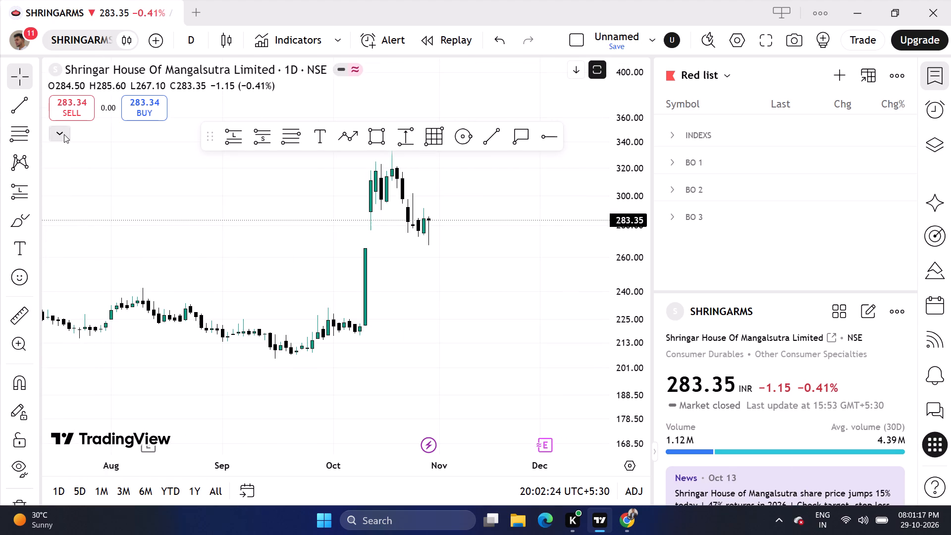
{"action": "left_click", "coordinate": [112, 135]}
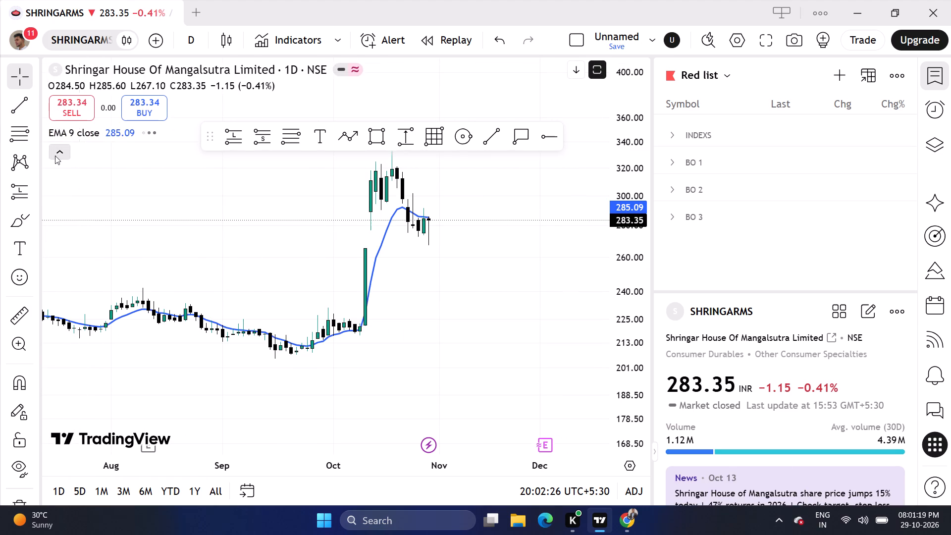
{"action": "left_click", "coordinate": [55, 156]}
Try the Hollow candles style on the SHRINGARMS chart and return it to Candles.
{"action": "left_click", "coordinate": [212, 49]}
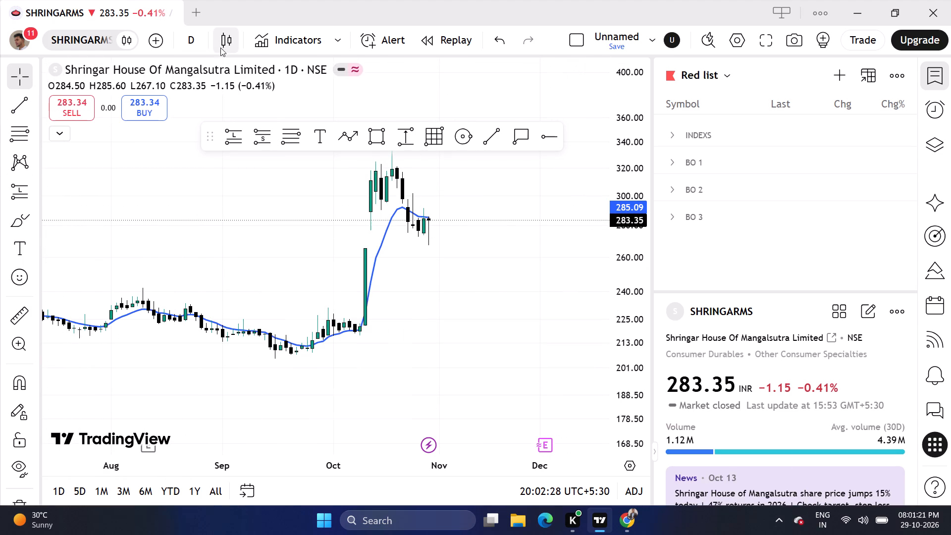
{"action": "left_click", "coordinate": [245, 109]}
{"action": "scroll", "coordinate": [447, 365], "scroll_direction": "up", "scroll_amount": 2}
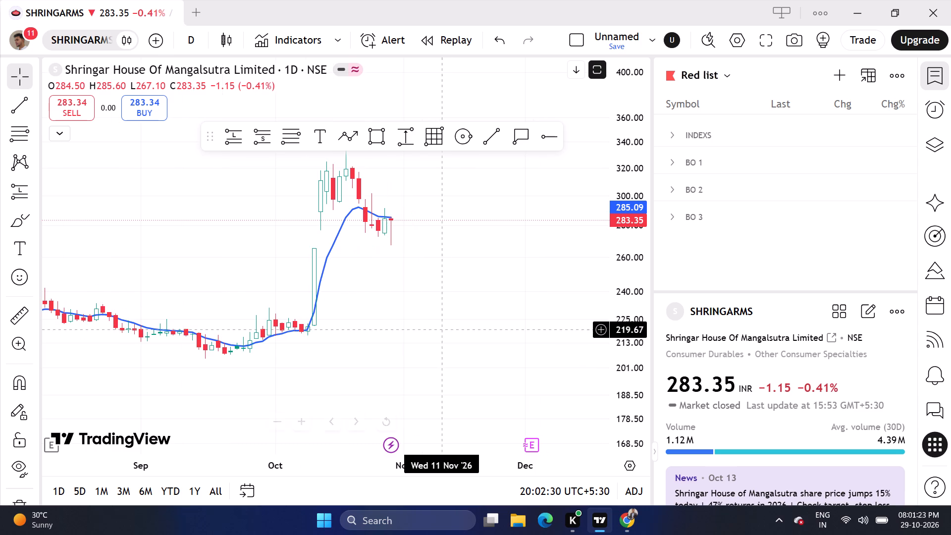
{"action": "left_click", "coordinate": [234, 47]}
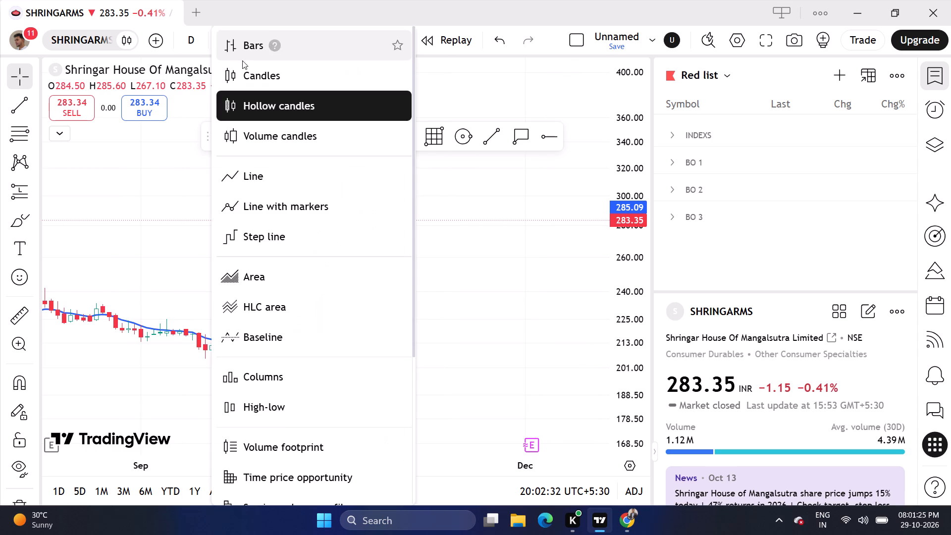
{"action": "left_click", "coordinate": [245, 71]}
Check the SHRINGARMS chart on the 4-hour and 1-month timeframes.
{"action": "left_click", "coordinate": [201, 41]}
{"action": "scroll", "coordinate": [211, 104], "scroll_direction": "down", "scroll_amount": 5}
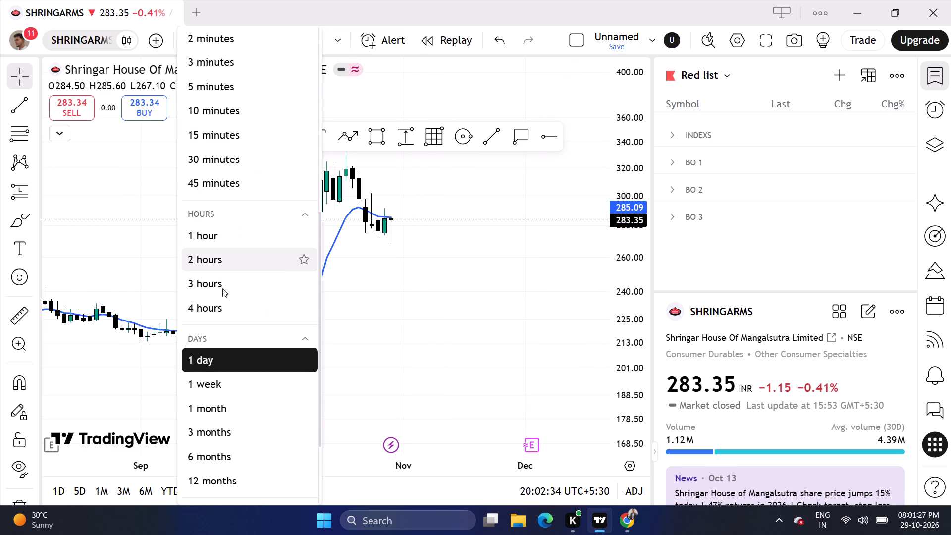
{"action": "left_click", "coordinate": [224, 300]}
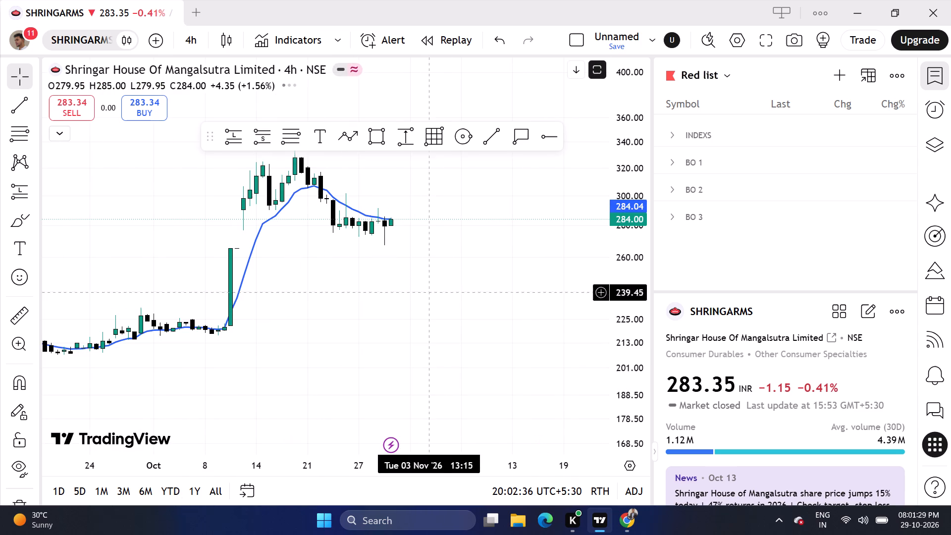
{"action": "left_click", "coordinate": [194, 48]}
{"action": "scroll", "coordinate": [208, 200], "scroll_direction": "down", "scroll_amount": 6}
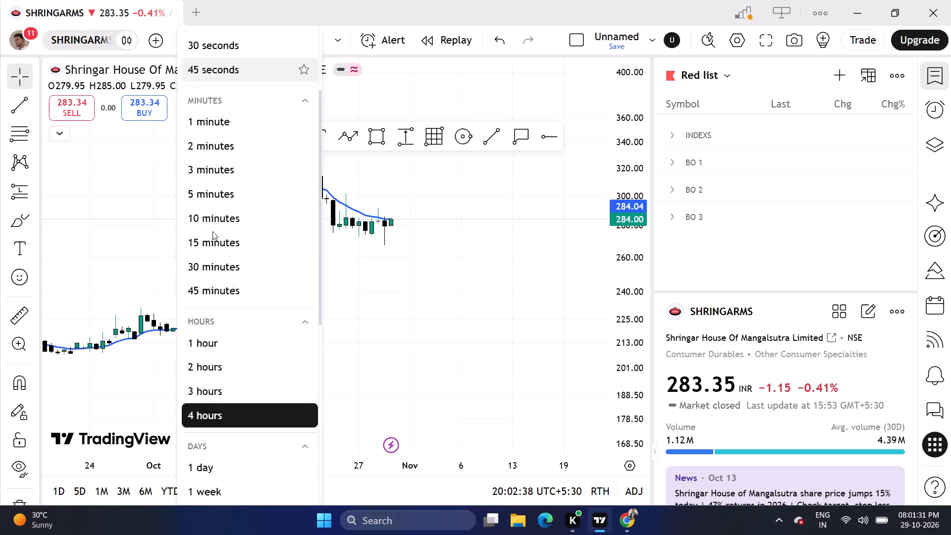
{"action": "left_click", "coordinate": [231, 331]}
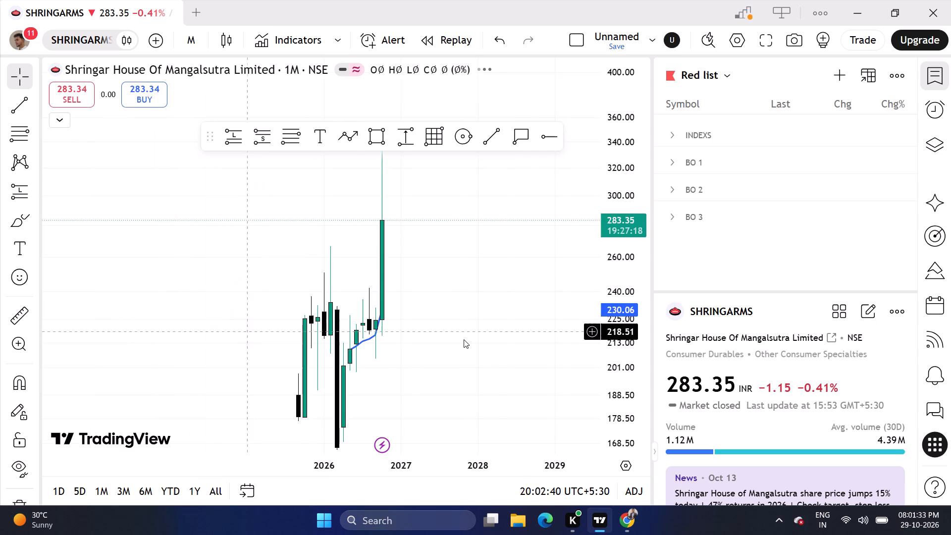
{"action": "scroll", "coordinate": [632, 318], "scroll_direction": "down", "scroll_amount": 13}
{"action": "scroll", "coordinate": [475, 387], "scroll_direction": "up", "scroll_amount": 3}
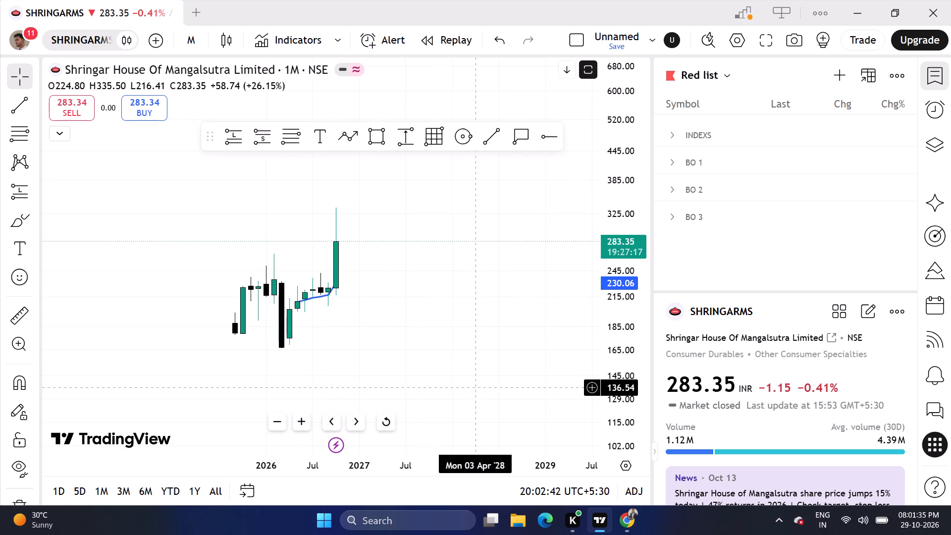
Set the SHRINGARMS chart to the 1-week timeframe and bring its full price history into view.
{"action": "left_click", "coordinate": [199, 39]}
{"action": "scroll", "coordinate": [235, 187], "scroll_direction": "down", "scroll_amount": 4}
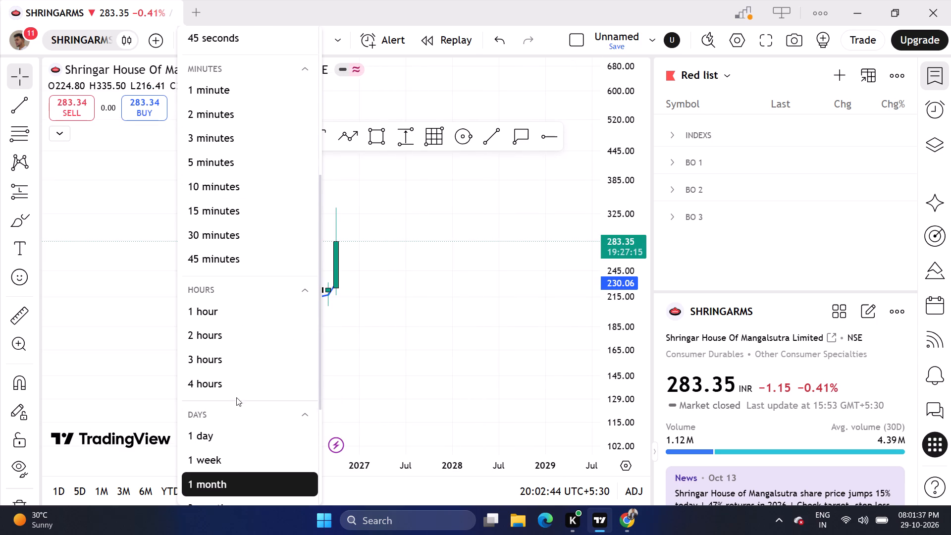
{"action": "left_click", "coordinate": [233, 460]}
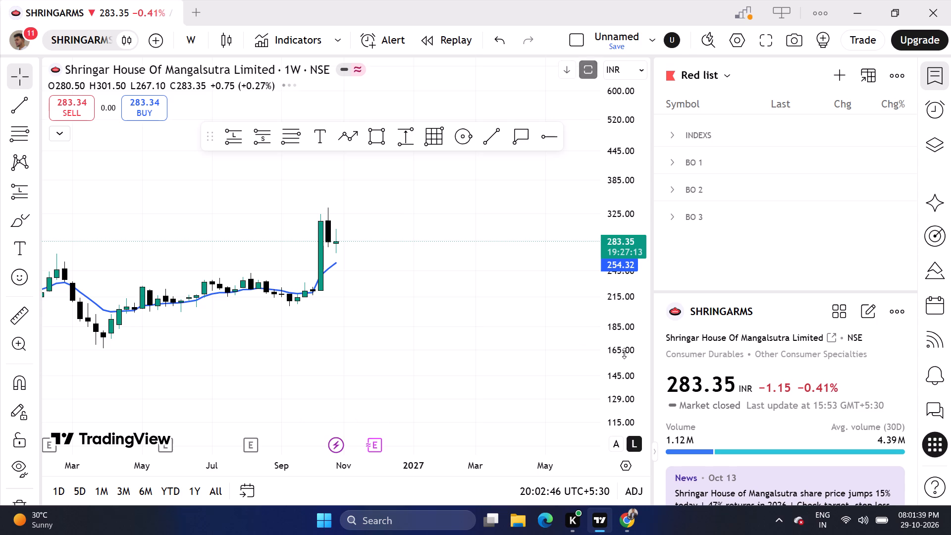
{"action": "scroll", "coordinate": [631, 355], "scroll_direction": "up", "scroll_amount": 5}
{"action": "scroll", "coordinate": [510, 339], "scroll_direction": "down", "scroll_amount": 6}
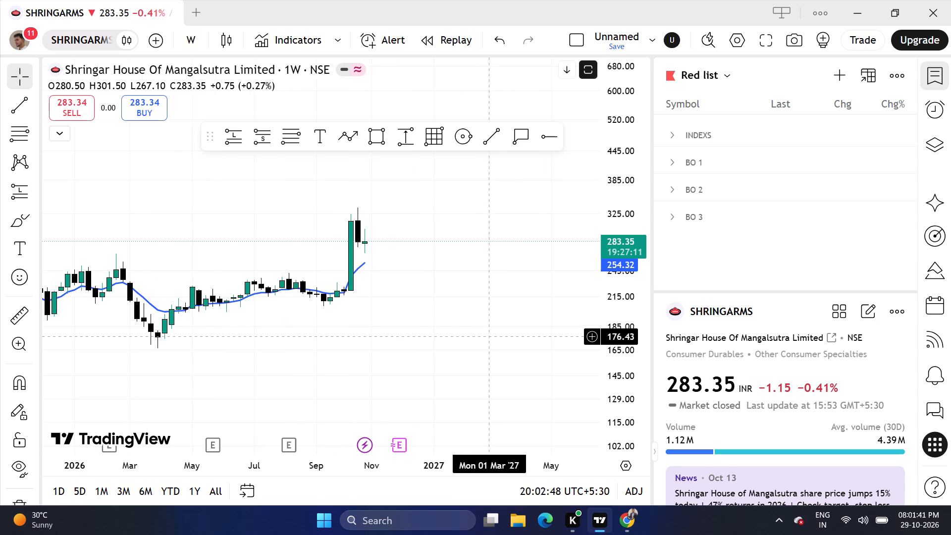
{"action": "left_click_drag", "start_coordinate": [337, 344], "coordinate": [547, 354]}
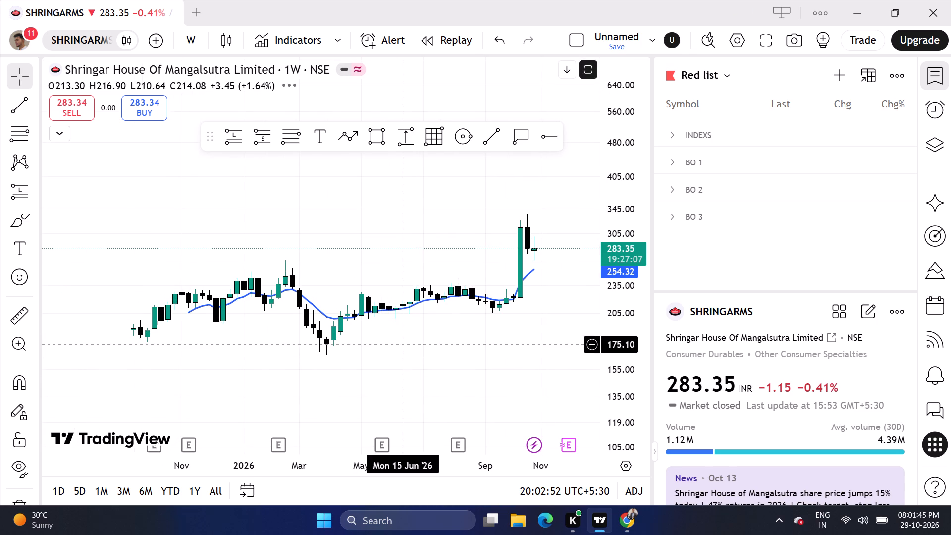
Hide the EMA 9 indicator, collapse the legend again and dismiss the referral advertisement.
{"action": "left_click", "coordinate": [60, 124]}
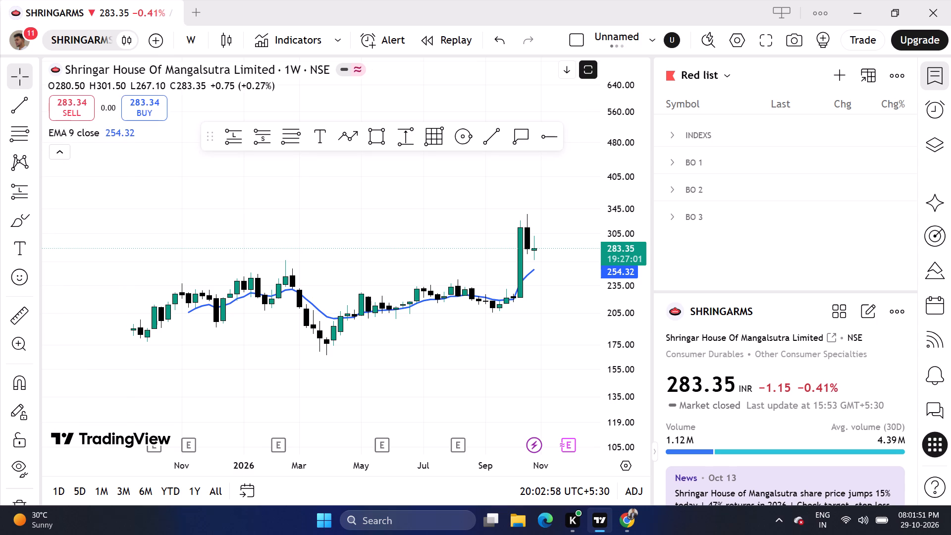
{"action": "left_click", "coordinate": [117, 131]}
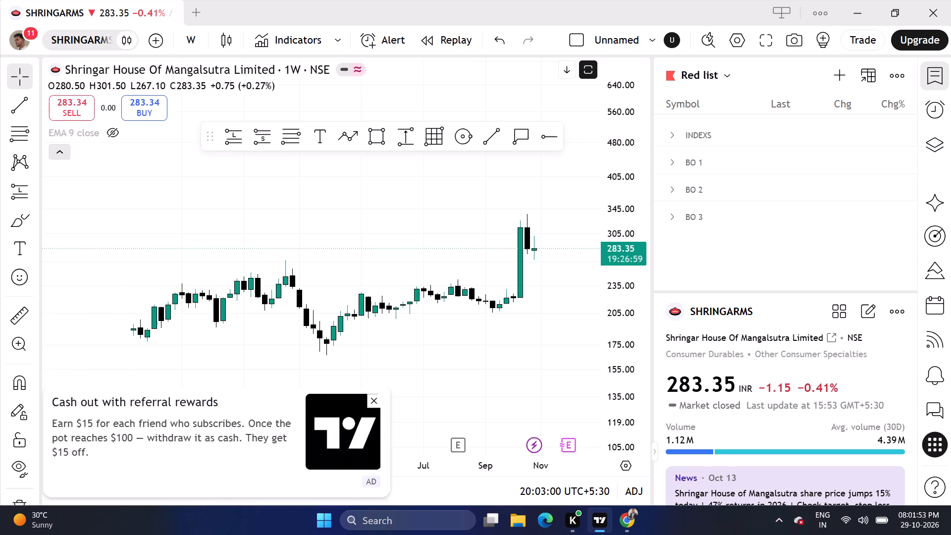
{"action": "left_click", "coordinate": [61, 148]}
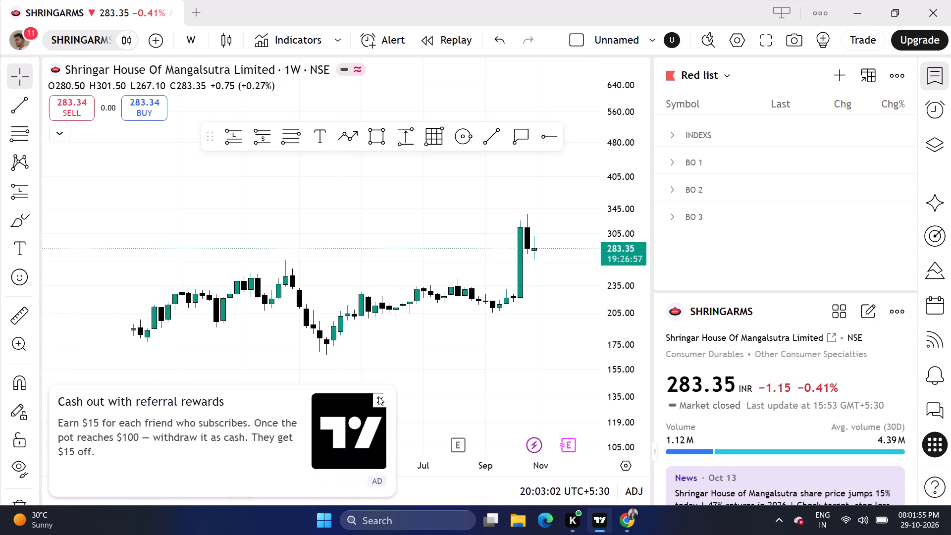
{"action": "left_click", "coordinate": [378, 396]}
Draw a rectangle zone on the weekly chart from the 16 Feb '26 high at about 267 to 255.50, extending to 14 Dec '26.
{"action": "left_click", "coordinate": [482, 364]}
{"action": "scroll", "coordinate": [637, 347], "scroll_direction": "up", "scroll_amount": 3}
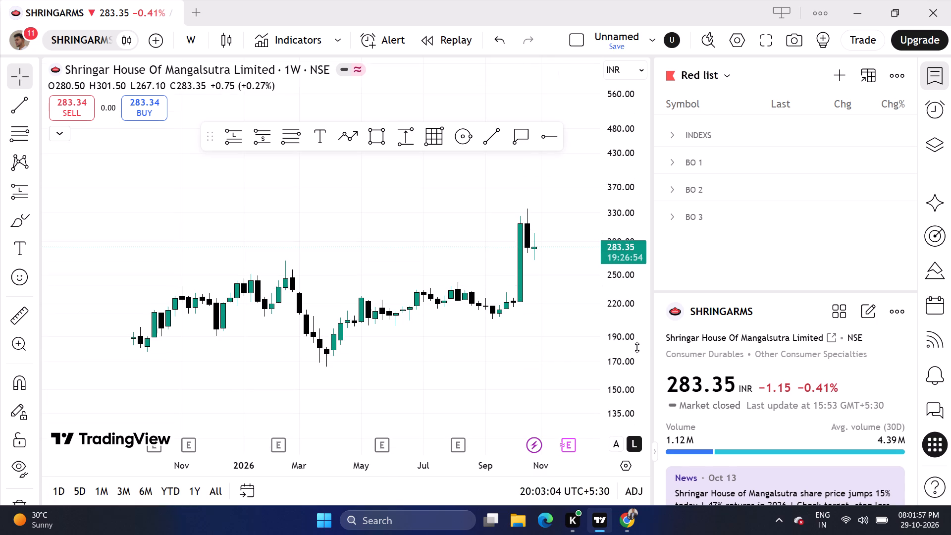
{"action": "scroll", "coordinate": [510, 364], "scroll_direction": "up", "scroll_amount": 2}
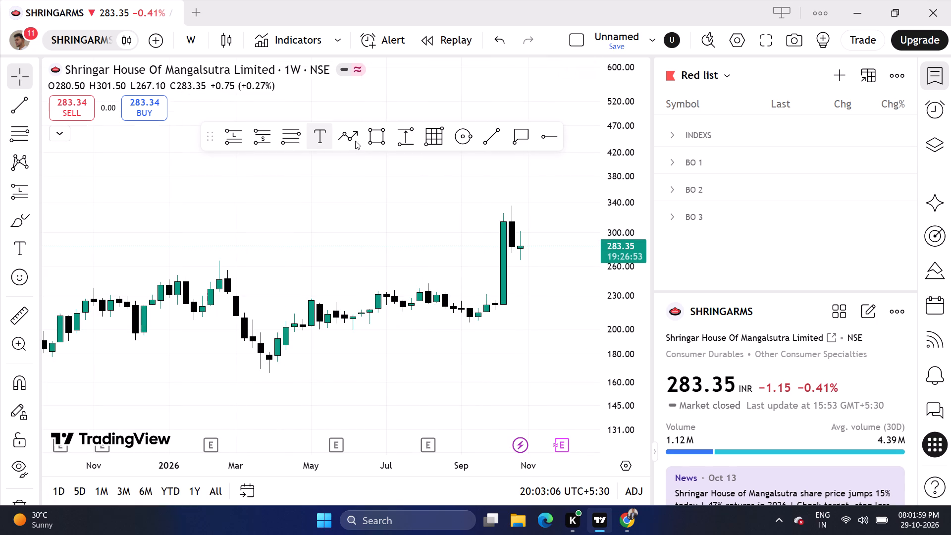
{"action": "left_click", "coordinate": [373, 140]}
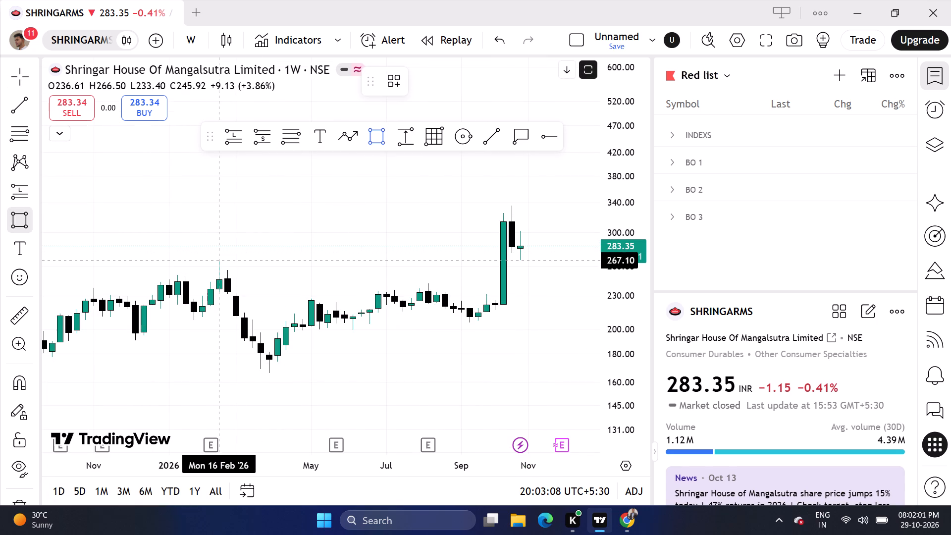
{"action": "left_click", "coordinate": [218, 261]}
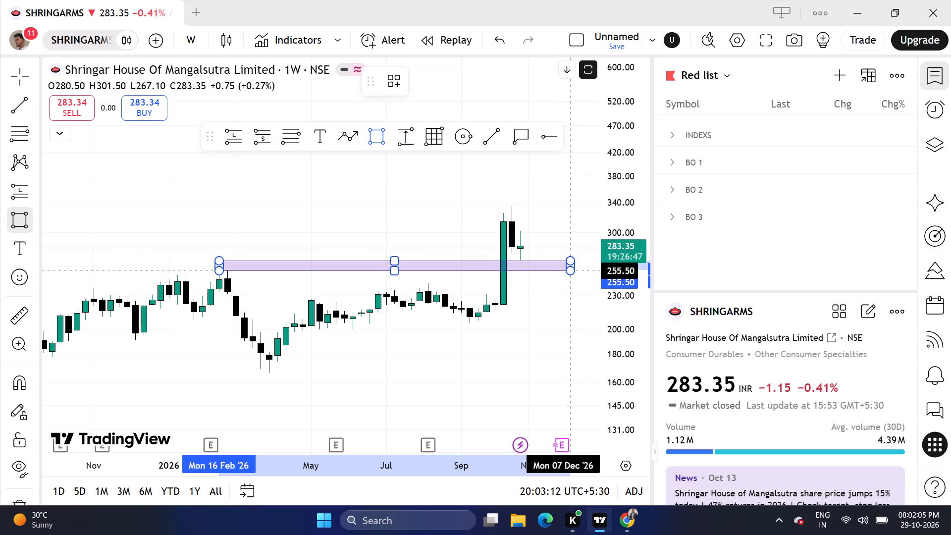
{"action": "left_click", "coordinate": [578, 271]}
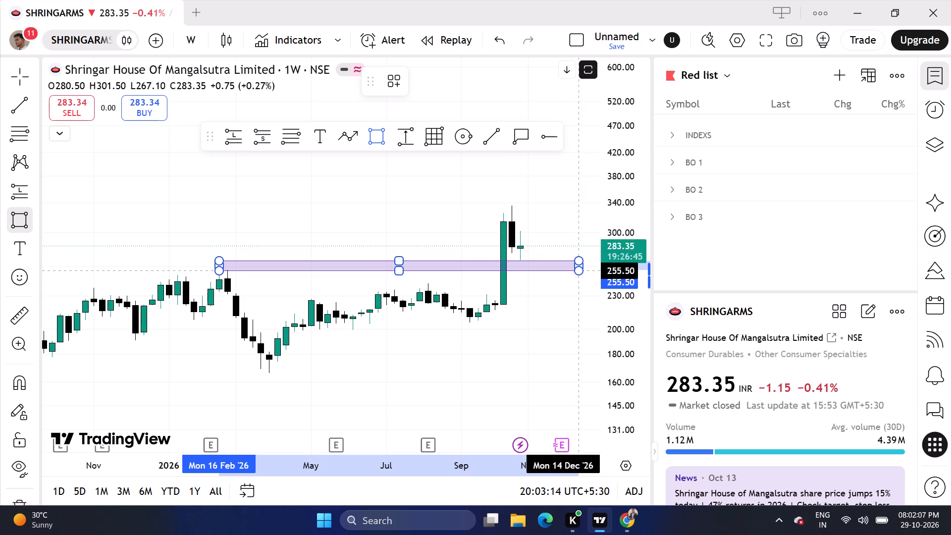
{"action": "left_click", "coordinate": [556, 291]}
{"action": "scroll", "coordinate": [542, 340], "scroll_direction": "up", "scroll_amount": 1}
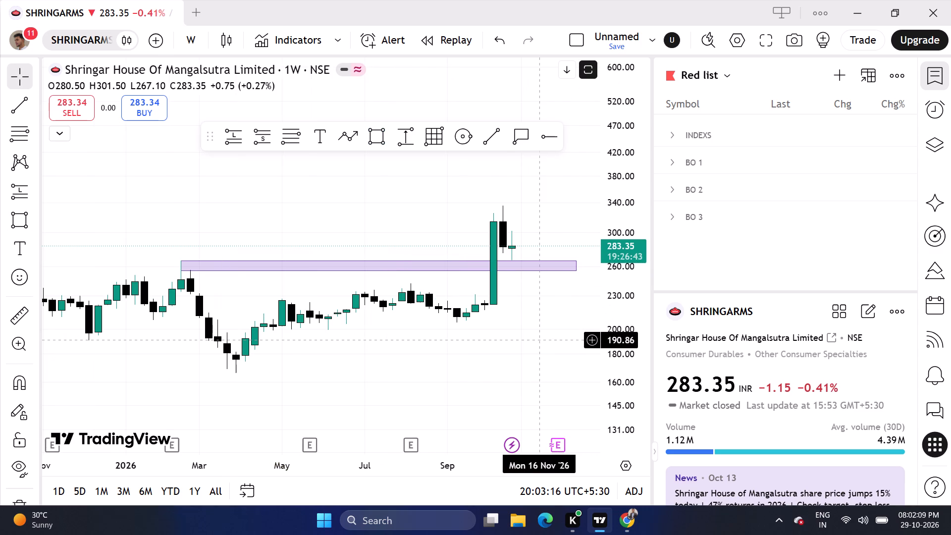
Set the SHRINGARMS chart to the 1-day timeframe and review the recent candles against the rectangle zone.
{"action": "left_click", "coordinate": [199, 45]}
{"action": "scroll", "coordinate": [216, 203], "scroll_direction": "down", "scroll_amount": 5}
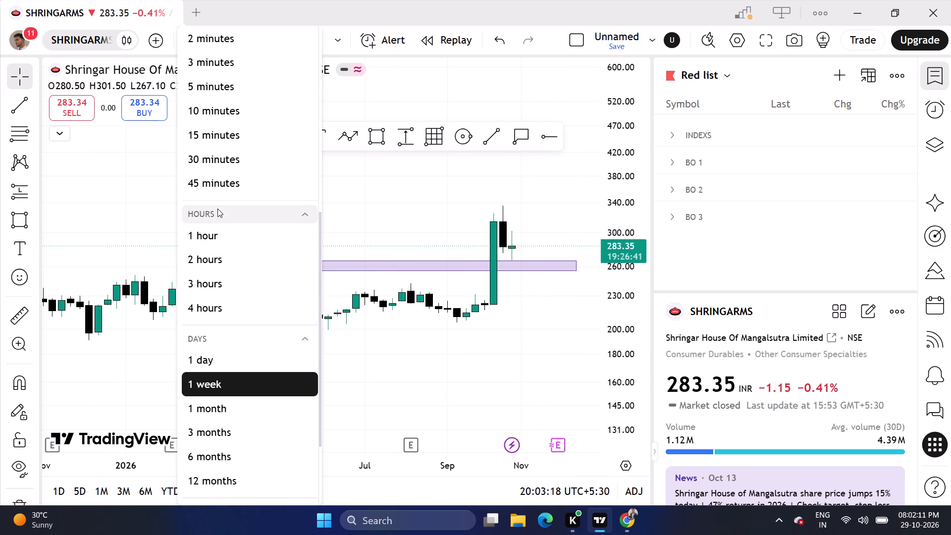
{"action": "left_click", "coordinate": [227, 367]}
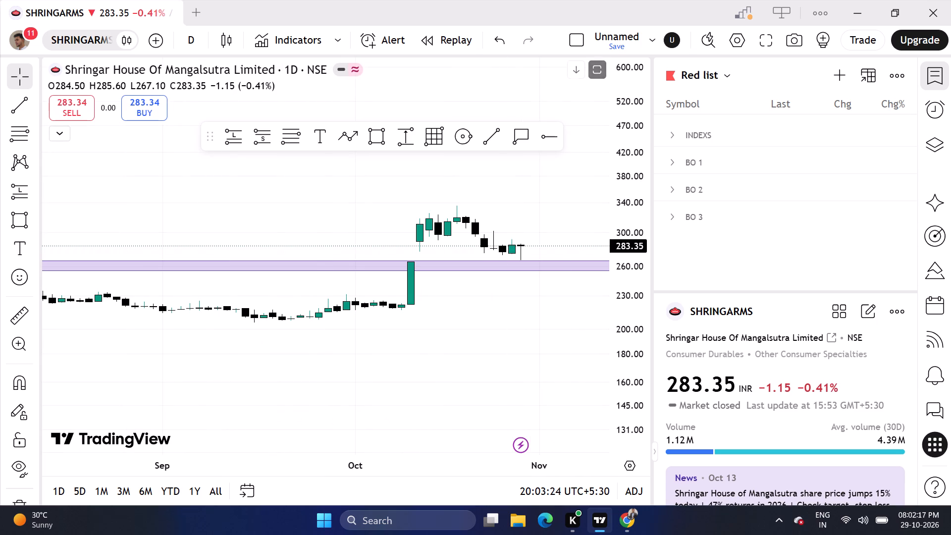
{"action": "scroll", "coordinate": [642, 346], "scroll_direction": "up", "scroll_amount": 9}
{"action": "scroll", "coordinate": [533, 346], "scroll_direction": "down", "scroll_amount": 17}
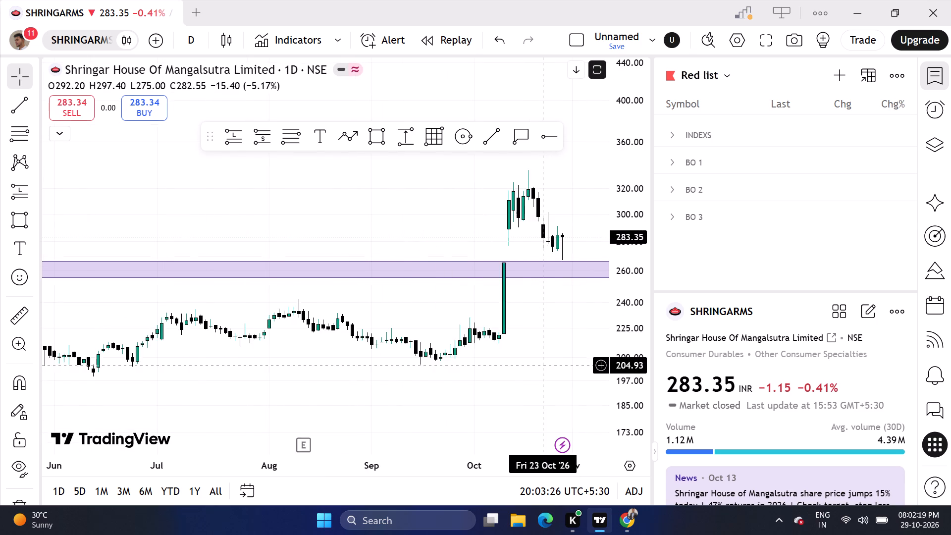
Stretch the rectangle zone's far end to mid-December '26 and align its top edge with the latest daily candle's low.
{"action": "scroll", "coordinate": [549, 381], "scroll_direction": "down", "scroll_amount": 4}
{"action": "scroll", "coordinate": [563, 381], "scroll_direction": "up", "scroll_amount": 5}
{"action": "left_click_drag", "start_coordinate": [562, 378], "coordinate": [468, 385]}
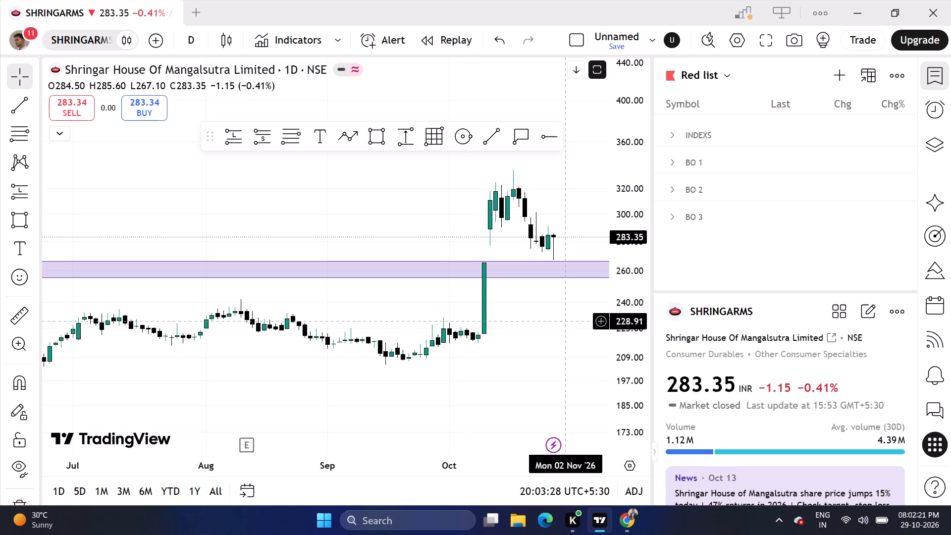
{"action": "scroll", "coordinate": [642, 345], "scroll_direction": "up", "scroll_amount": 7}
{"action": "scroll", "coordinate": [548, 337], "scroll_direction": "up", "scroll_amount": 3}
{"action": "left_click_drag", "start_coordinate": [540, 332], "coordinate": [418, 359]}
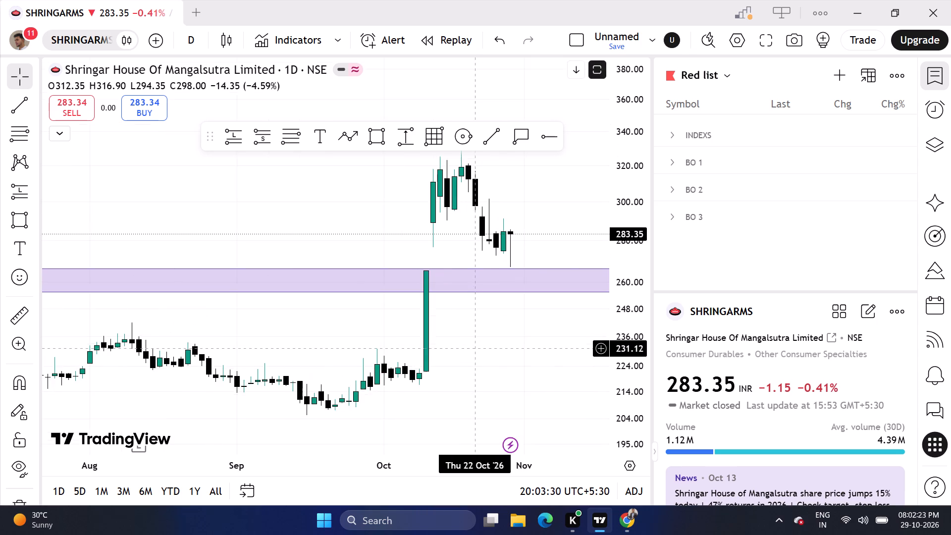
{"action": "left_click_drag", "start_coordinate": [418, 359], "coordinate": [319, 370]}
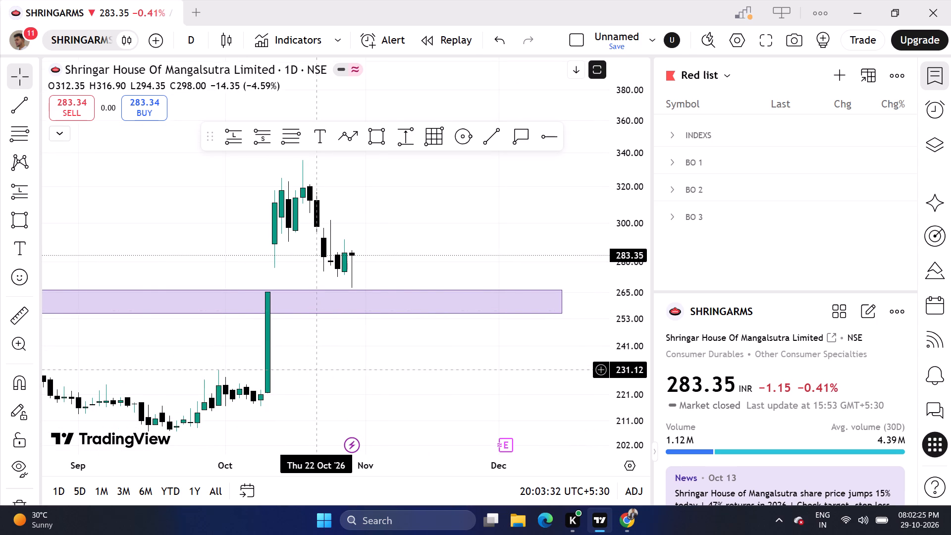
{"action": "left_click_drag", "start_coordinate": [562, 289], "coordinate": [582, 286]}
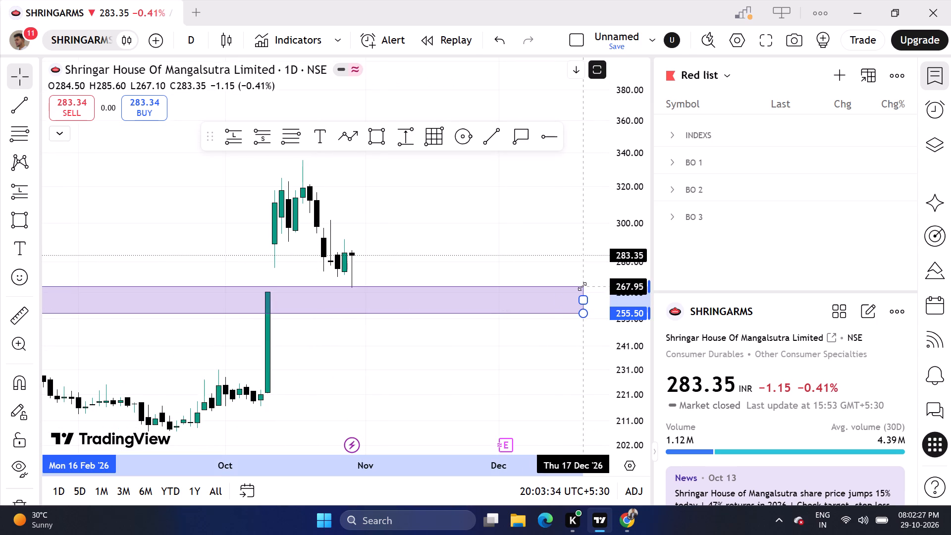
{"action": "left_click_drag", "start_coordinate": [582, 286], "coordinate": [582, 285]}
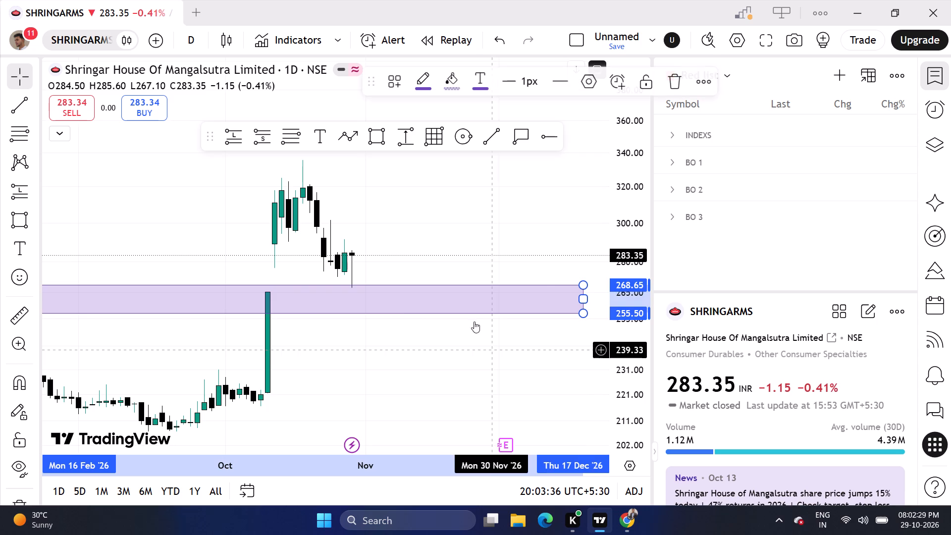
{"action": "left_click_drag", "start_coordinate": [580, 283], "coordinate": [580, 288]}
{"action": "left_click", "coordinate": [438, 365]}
Draw a horizontal ray from the 19 Oct '26 candle's high at about 335.30.
{"action": "left_click_drag", "start_coordinate": [398, 173], "coordinate": [355, 225]}
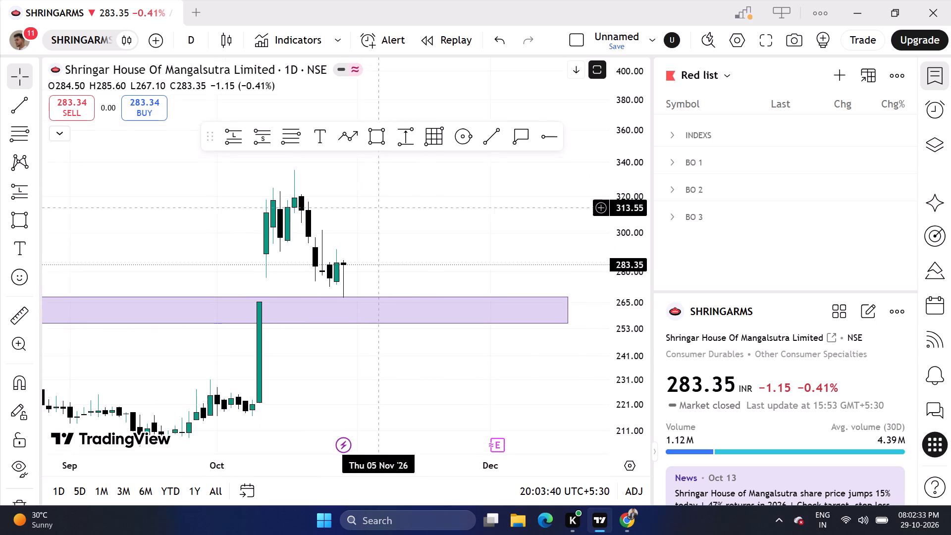
{"action": "left_click_drag", "start_coordinate": [355, 225], "coordinate": [305, 234]}
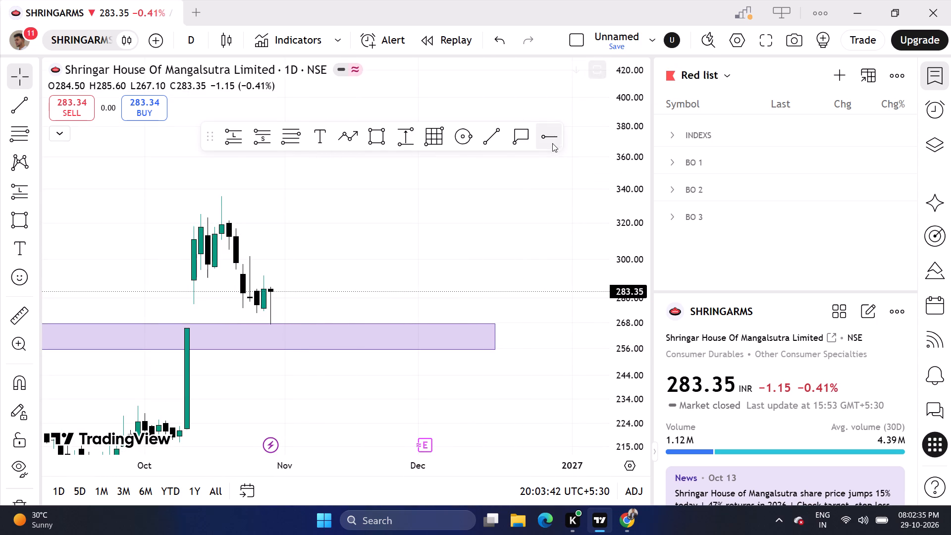
{"action": "left_click", "coordinate": [552, 143]}
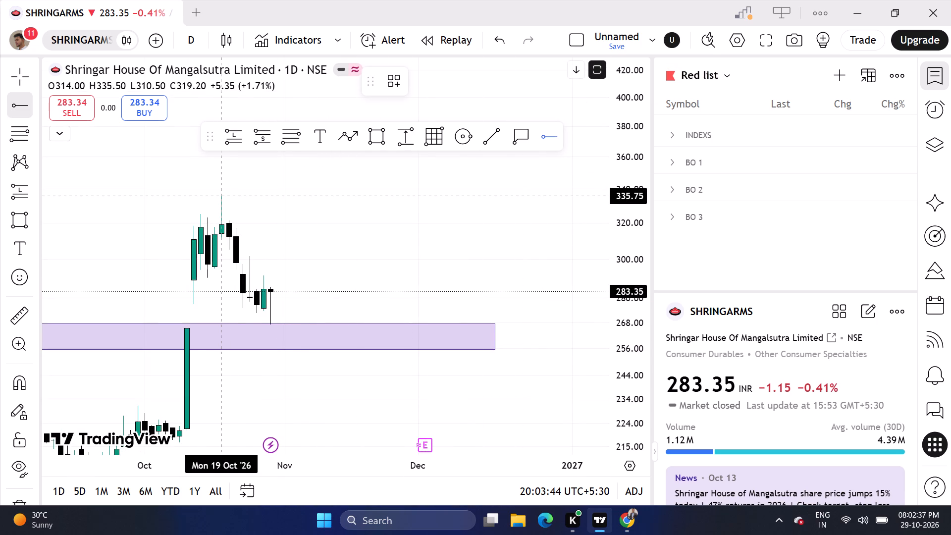
{"action": "left_click", "coordinate": [221, 197]}
{"action": "left_click", "coordinate": [180, 195]}
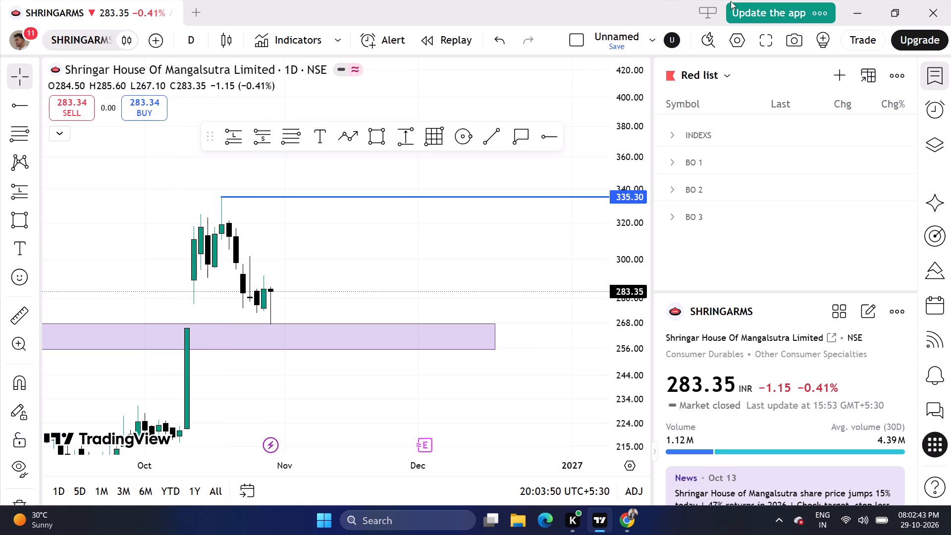
Relaunch TradingView to apply its pending app update.
{"action": "left_click", "coordinate": [749, 8]}
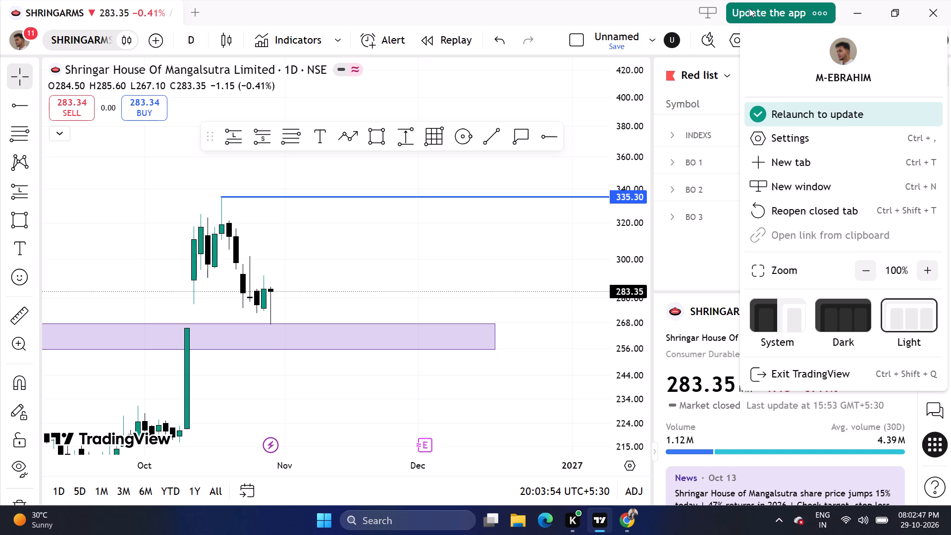
{"action": "left_click", "coordinate": [828, 110]}
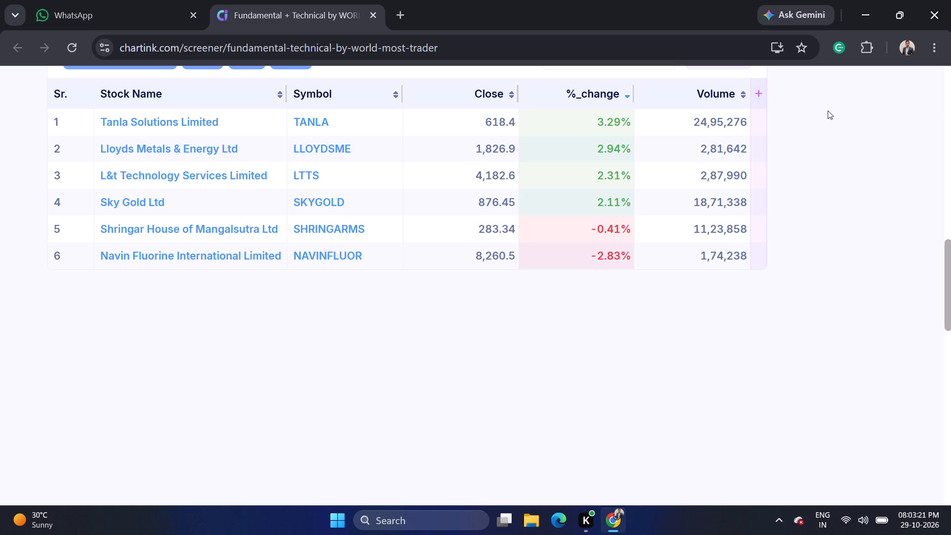
Find TradingView through the system search and open it again.
{"action": "left_click", "coordinate": [451, 515]}
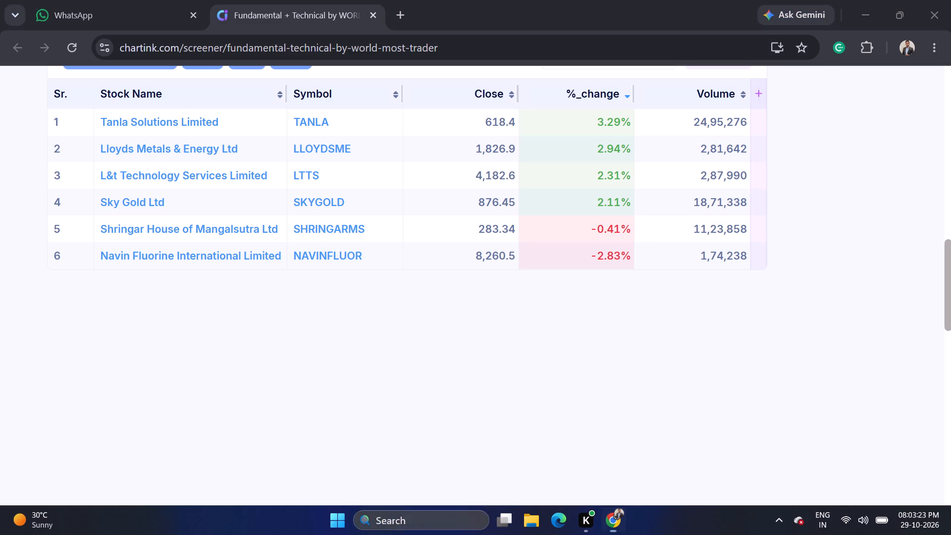
{"action": "type", "text": "TRAD"}
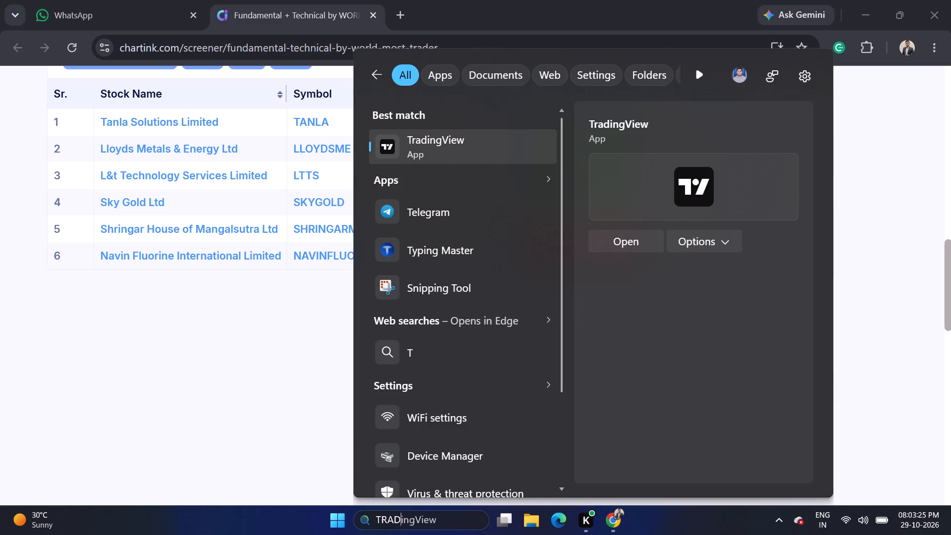
{"action": "key", "text": "Return"}
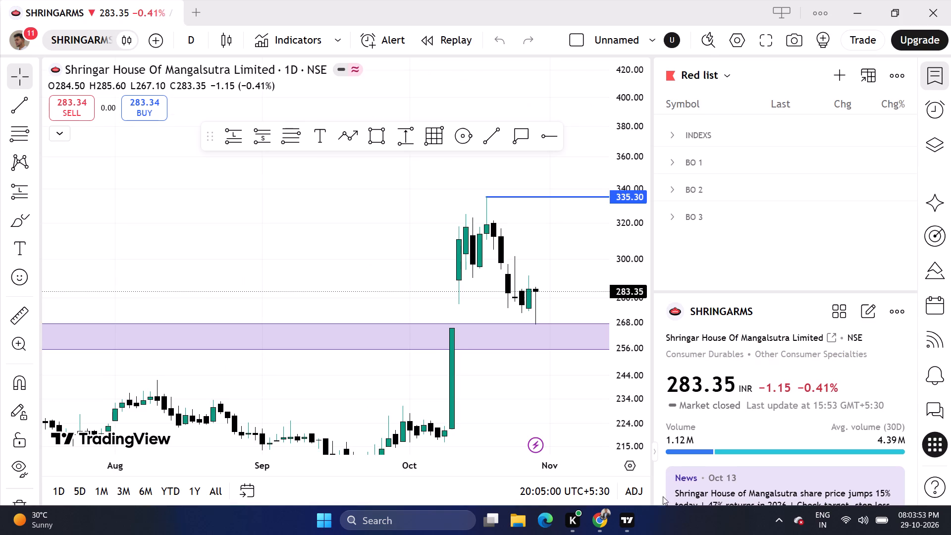
Draw a second horizontal ray from the 28 Oct '26 candle's high at about 292.00.
{"action": "scroll", "coordinate": [626, 346], "scroll_direction": "up", "scroll_amount": 4}
{"action": "scroll", "coordinate": [568, 269], "scroll_direction": "up", "scroll_amount": 4}
{"action": "left_click_drag", "start_coordinate": [537, 250], "coordinate": [416, 217]}
{"action": "left_click", "coordinate": [541, 145]}
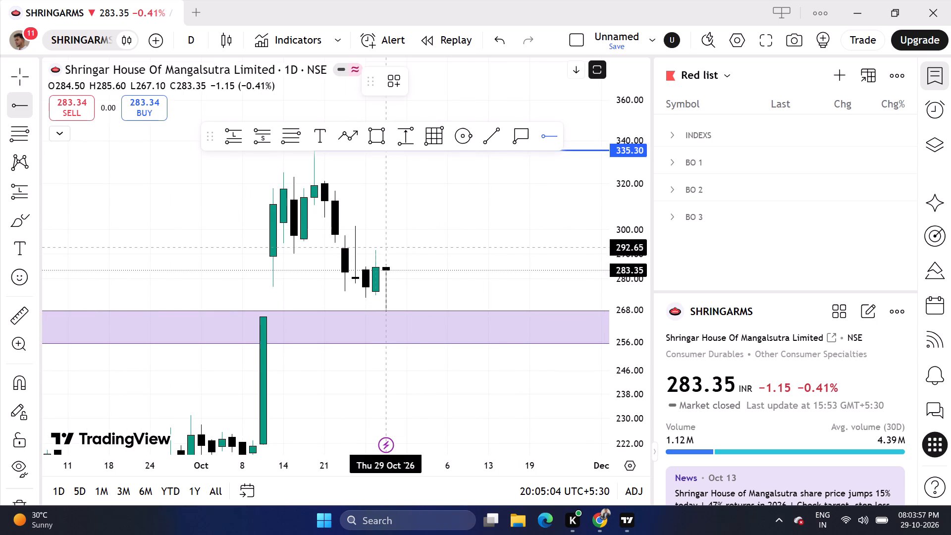
{"action": "left_click", "coordinate": [376, 249]}
{"action": "left_click", "coordinate": [408, 230]}
Measure the price range from the lower ray up to the 335.30 ray, and delete the measurement.
{"action": "scroll", "coordinate": [460, 282], "scroll_direction": "up", "scroll_amount": 2}
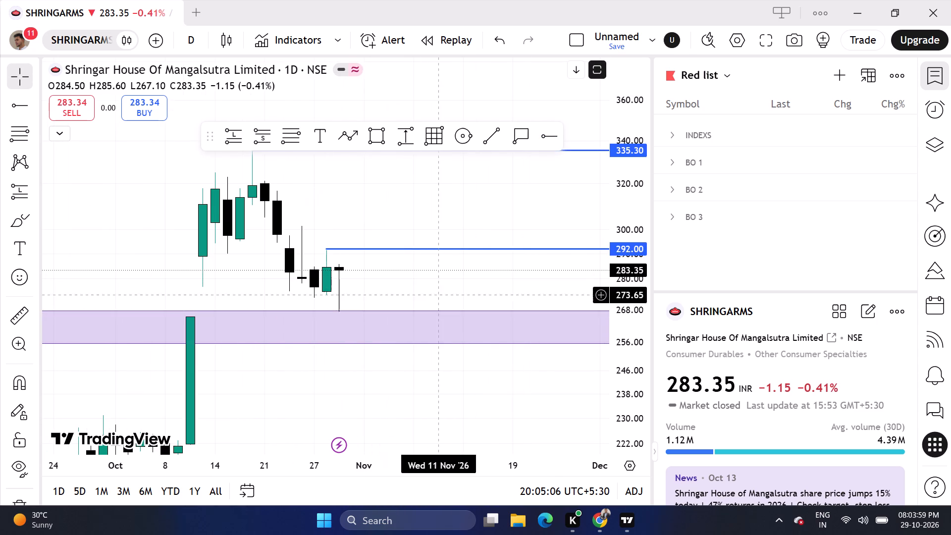
{"action": "left_click_drag", "start_coordinate": [390, 189], "coordinate": [440, 250]}
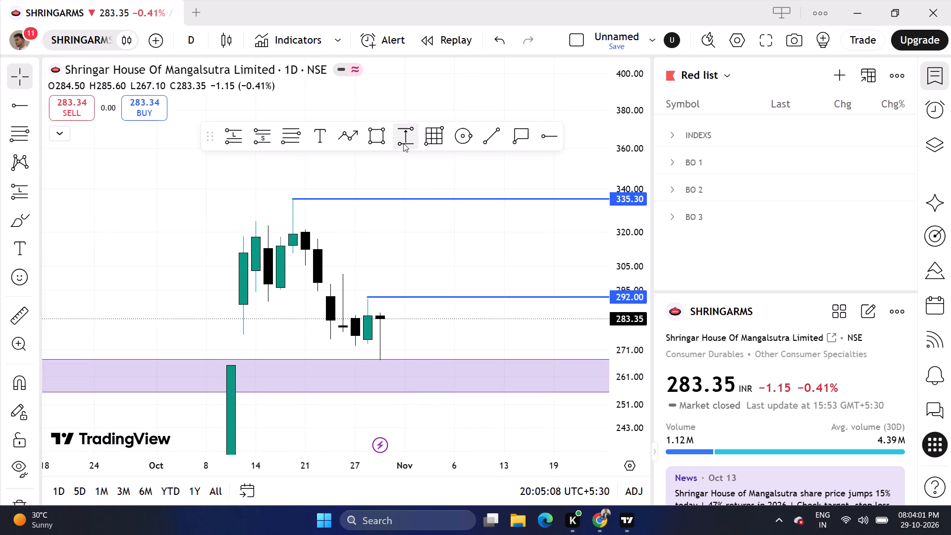
{"action": "left_click", "coordinate": [403, 143]}
{"action": "left_click", "coordinate": [386, 297]}
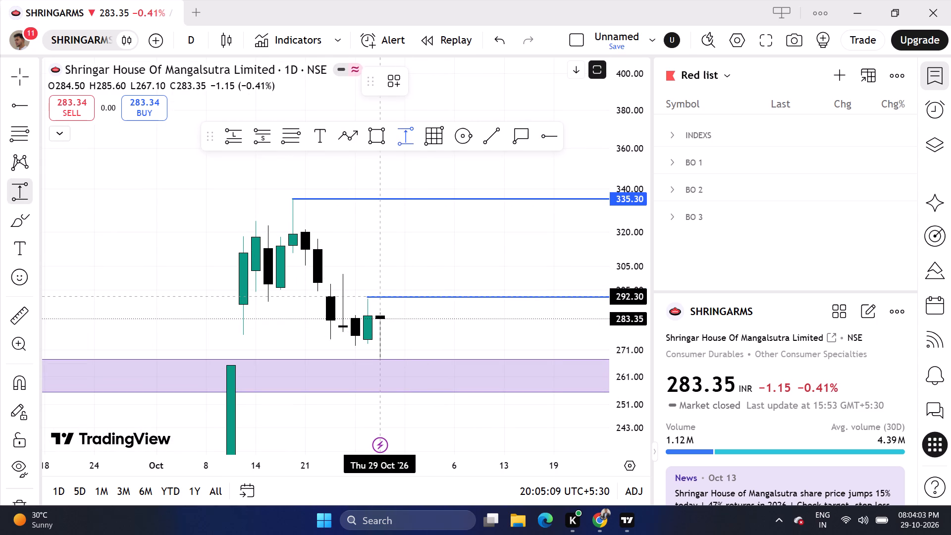
{"action": "left_click", "coordinate": [429, 198]}
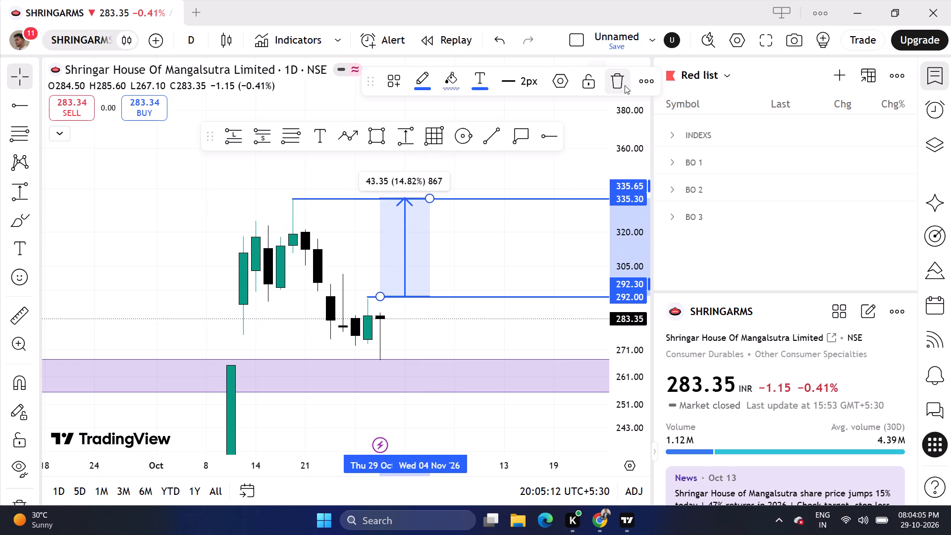
{"action": "left_click", "coordinate": [621, 85]}
Move the lower horizontal ray to 291.10, at the 28 Oct '26 candle's high.
{"action": "left_click_drag", "start_coordinate": [365, 294], "coordinate": [371, 296]}
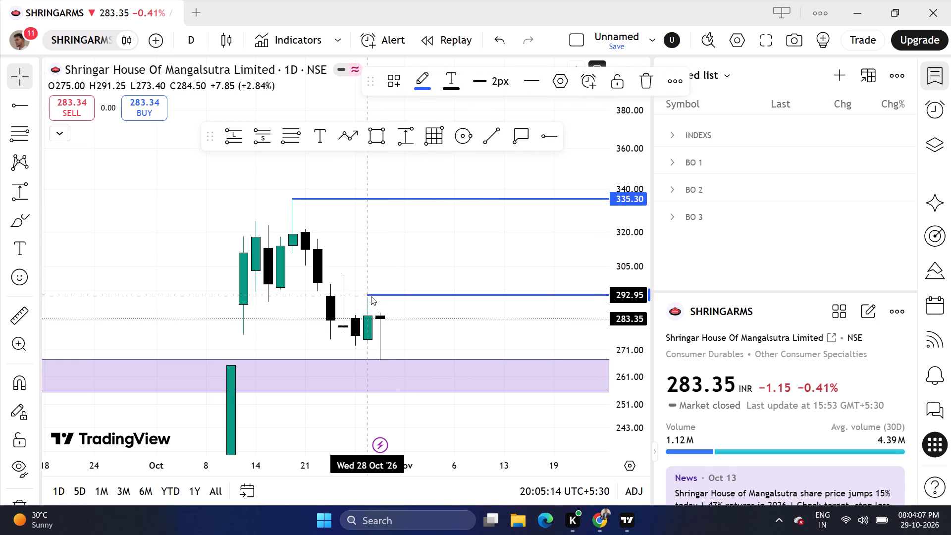
{"action": "left_click_drag", "start_coordinate": [371, 296], "coordinate": [369, 300]}
{"action": "left_click", "coordinate": [369, 280]}
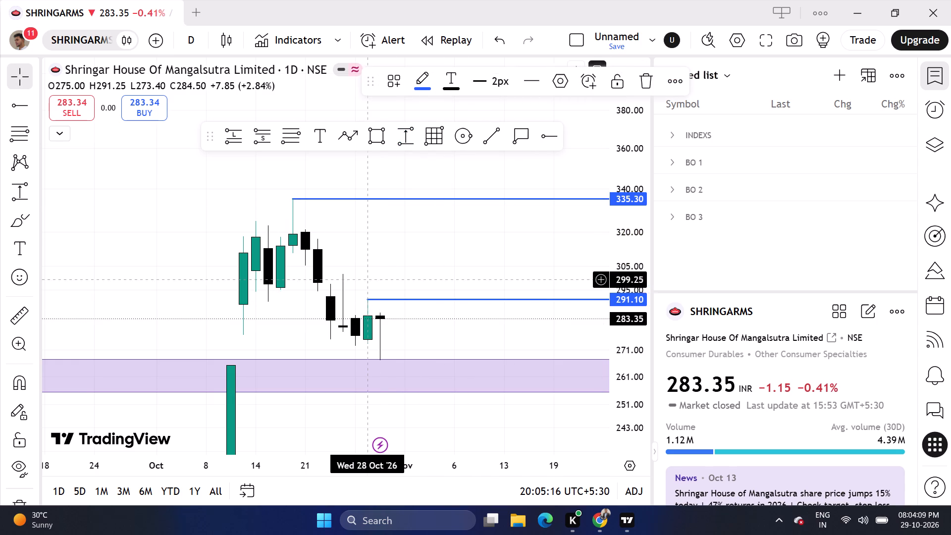
Expand the indicator legend and toggle the visibility of the EMA 9 indicator.
{"action": "left_click_drag", "start_coordinate": [446, 270], "coordinate": [420, 222]}
{"action": "scroll", "coordinate": [429, 288], "scroll_direction": "down", "scroll_amount": 2}
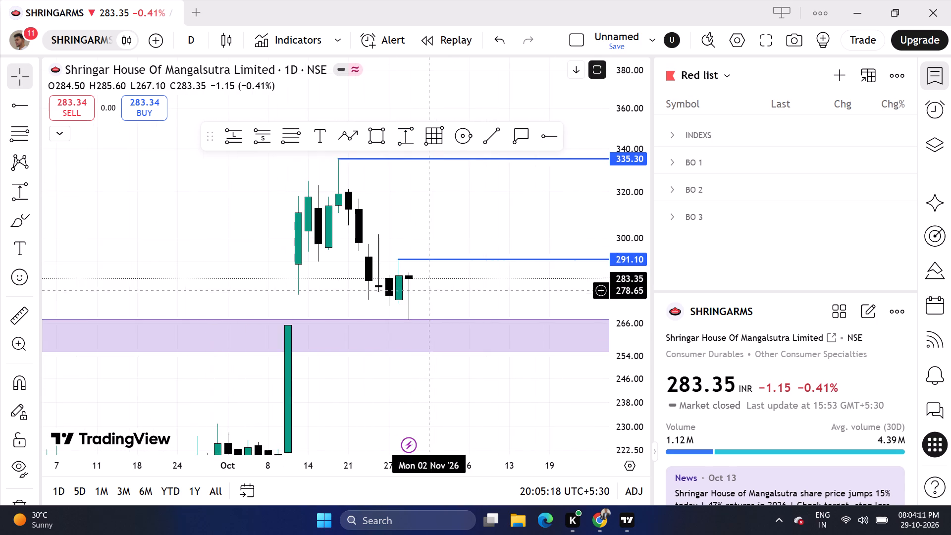
{"action": "scroll", "coordinate": [399, 279], "scroll_direction": "up", "scroll_amount": 2}
{"action": "left_click", "coordinate": [57, 139]}
{"action": "left_click", "coordinate": [111, 134]}
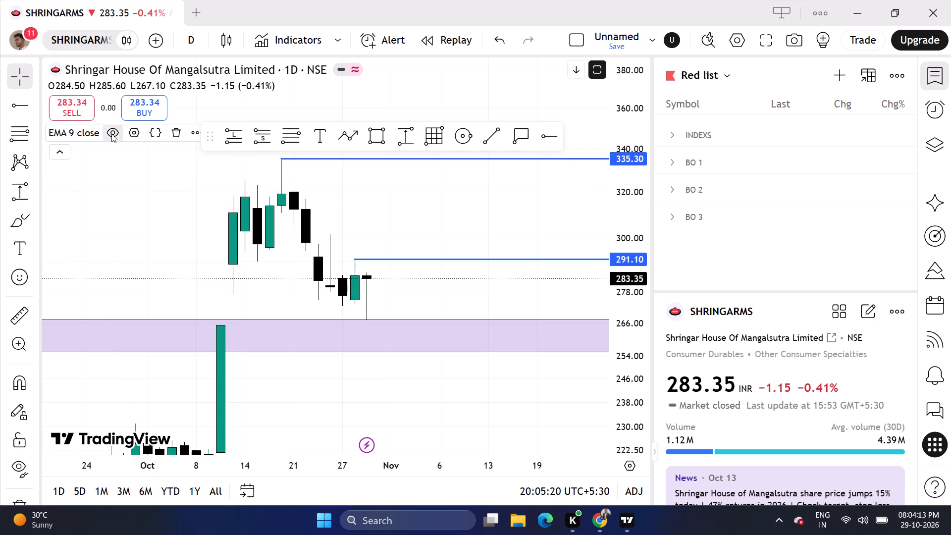
Change the SHRINGARMS chart type to hollow candles.
{"action": "scroll", "coordinate": [484, 387], "scroll_direction": "up", "scroll_amount": 2}
{"action": "scroll", "coordinate": [484, 387], "scroll_direction": "down", "scroll_amount": 4}
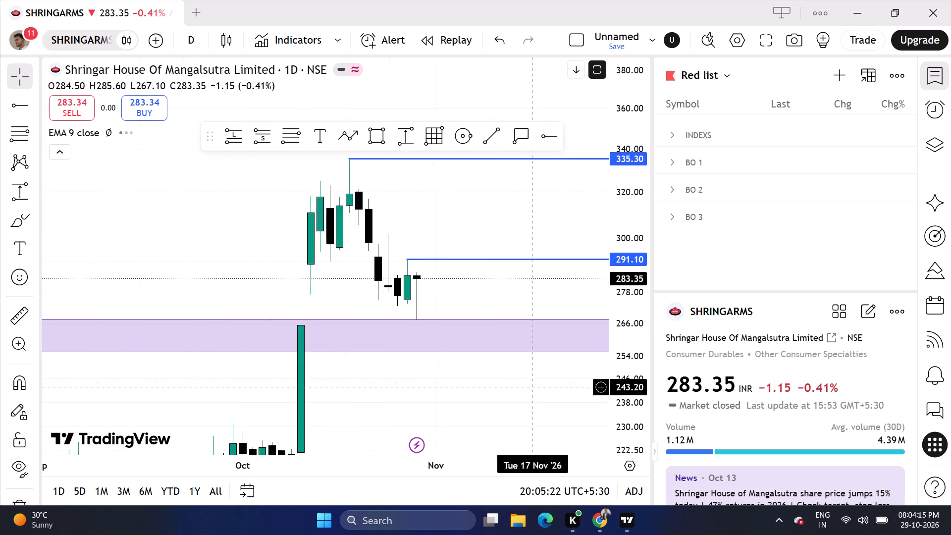
{"action": "scroll", "coordinate": [615, 331], "scroll_direction": "down", "scroll_amount": 4}
{"action": "left_click", "coordinate": [217, 36]}
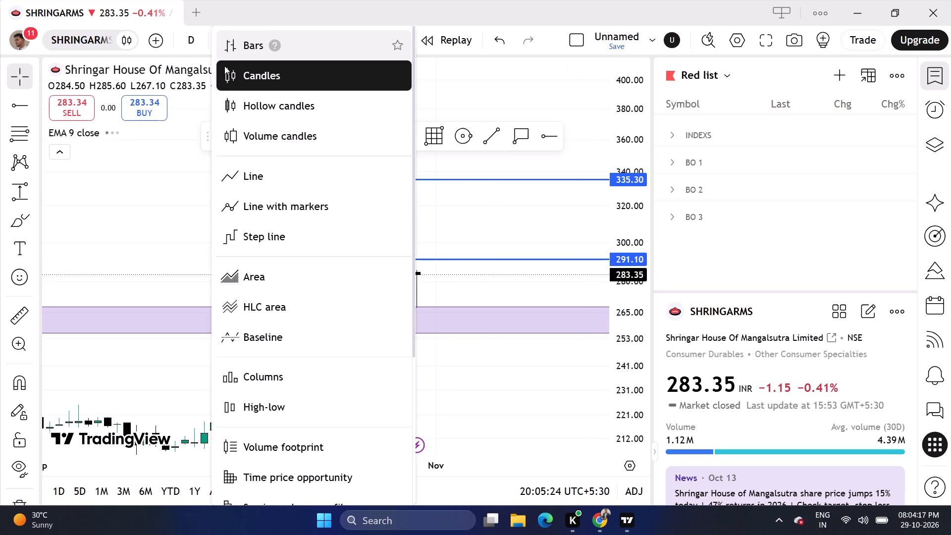
{"action": "left_click", "coordinate": [246, 104]}
Draw a rectangle zone from the 1 Oct '25 low at about 179.02 up to 183.48, extending to 20 Nov '26.
{"action": "scroll", "coordinate": [528, 377], "scroll_direction": "down", "scroll_amount": 1}
{"action": "scroll", "coordinate": [518, 391], "scroll_direction": "up", "scroll_amount": 1}
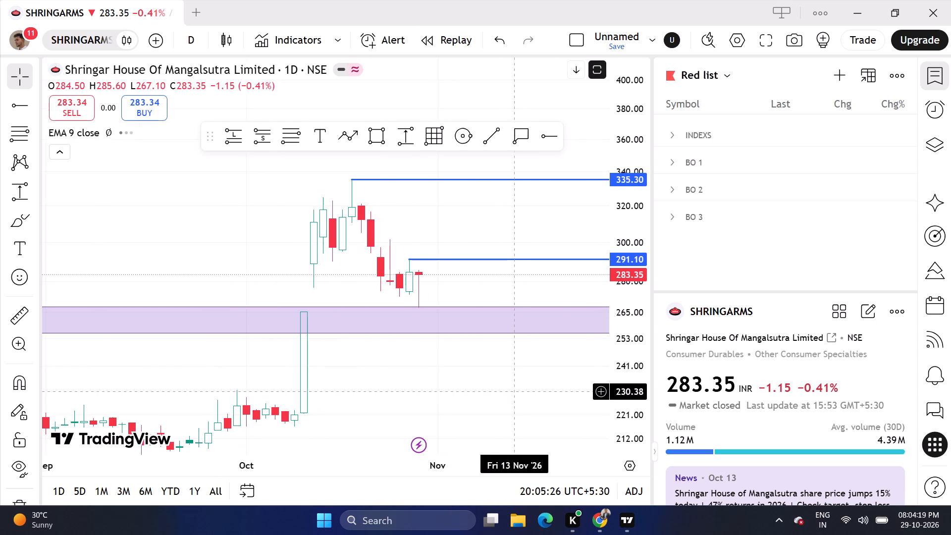
{"action": "scroll", "coordinate": [514, 386], "scroll_direction": "down", "scroll_amount": 11}
{"action": "scroll", "coordinate": [613, 366], "scroll_direction": "down", "scroll_amount": 11}
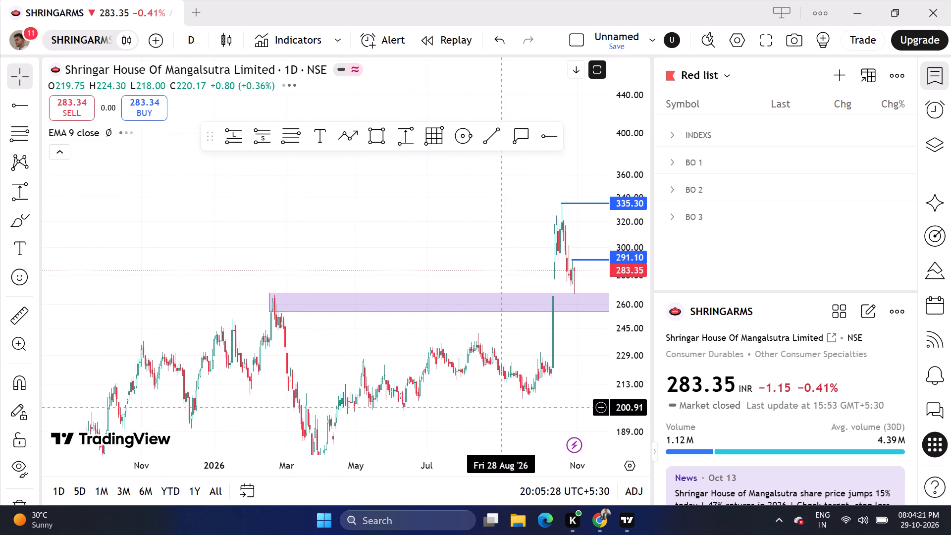
{"action": "left_click_drag", "start_coordinate": [503, 408], "coordinate": [506, 305]}
{"action": "scroll", "coordinate": [530, 343], "scroll_direction": "down", "scroll_amount": 5}
{"action": "scroll", "coordinate": [639, 343], "scroll_direction": "down", "scroll_amount": 6}
{"action": "scroll", "coordinate": [515, 368], "scroll_direction": "up", "scroll_amount": 4}
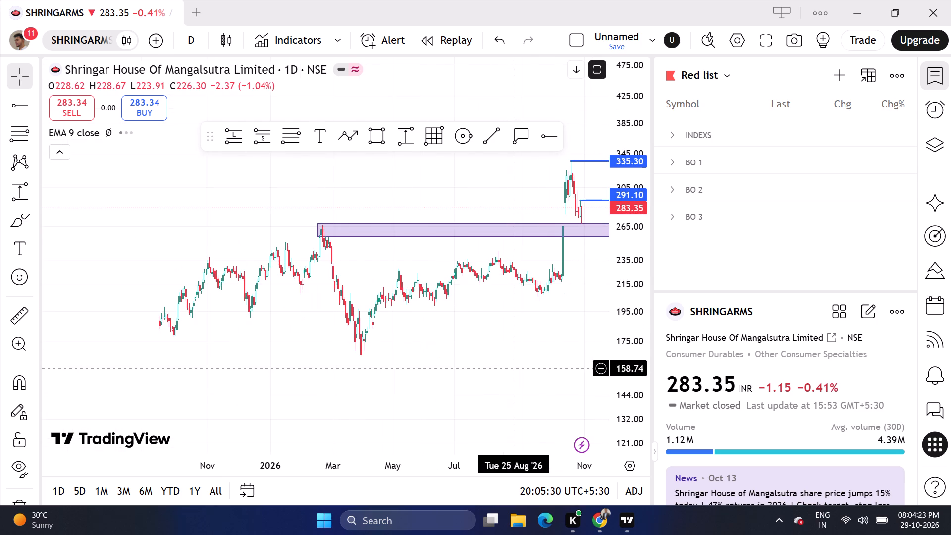
{"action": "left_click_drag", "start_coordinate": [511, 371], "coordinate": [443, 375]}
{"action": "left_click", "coordinate": [377, 144]}
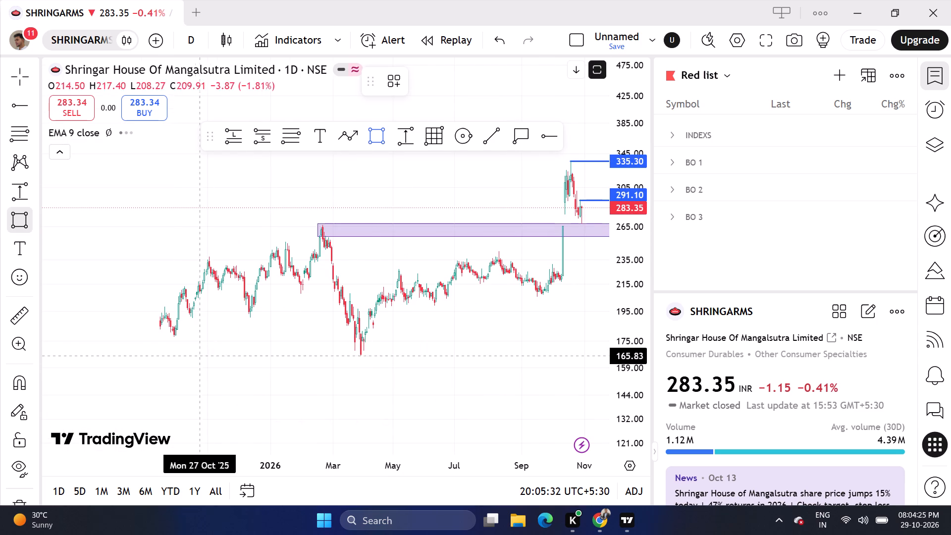
{"action": "left_click", "coordinate": [176, 335]}
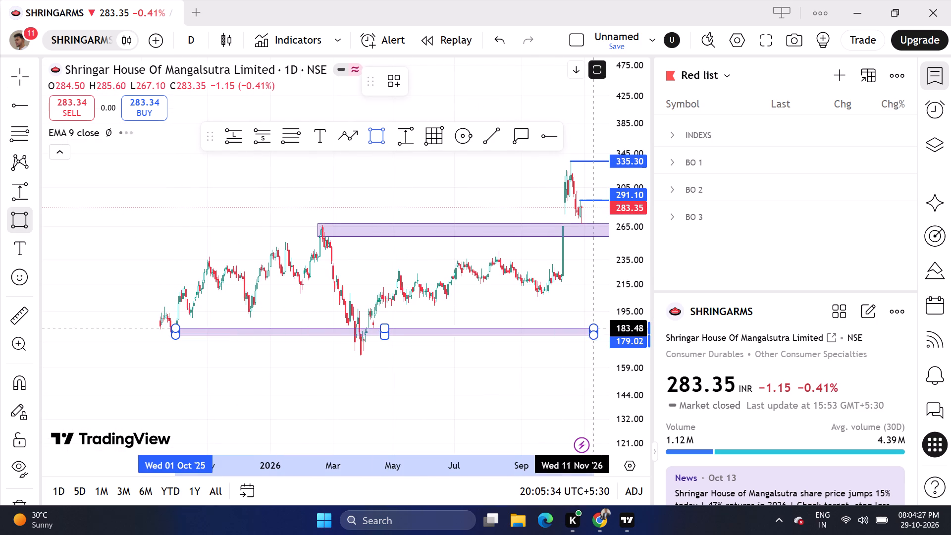
{"action": "left_click", "coordinate": [605, 328]}
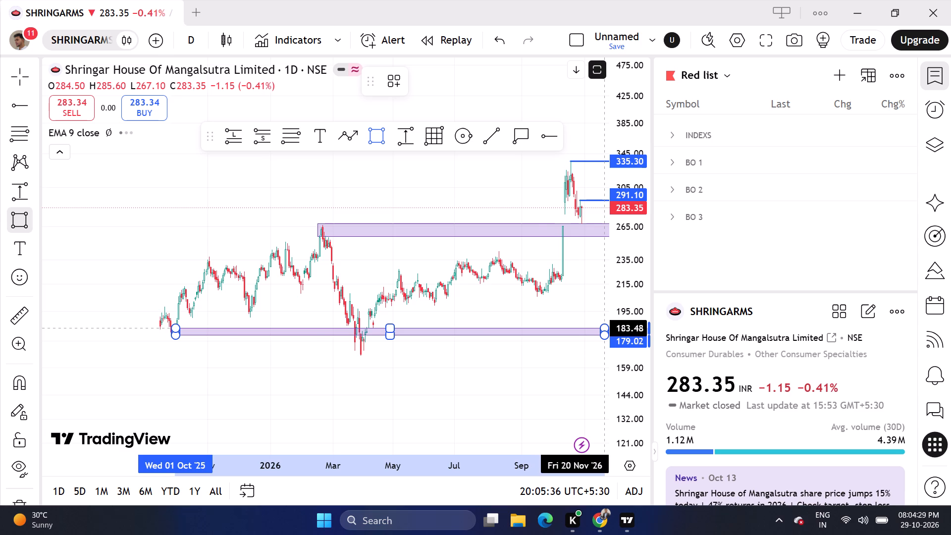
Extend the lower rectangle zone's far end to about 21 Apr '27, with its top edge at about 184.
{"action": "left_click_drag", "start_coordinate": [539, 368], "coordinate": [300, 382]}
{"action": "left_click_drag", "start_coordinate": [374, 338], "coordinate": [475, 337]}
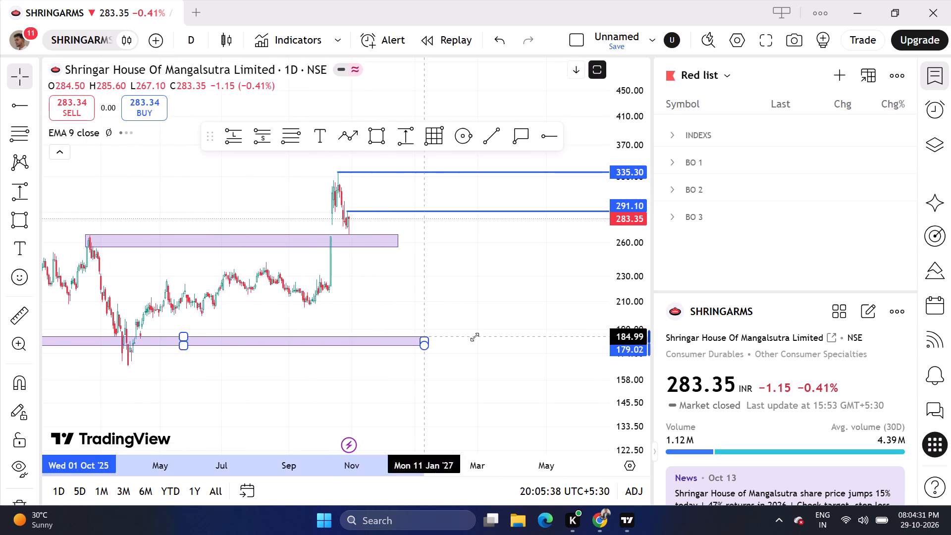
{"action": "left_click_drag", "start_coordinate": [475, 337], "coordinate": [533, 338]}
{"action": "left_click", "coordinate": [487, 316]}
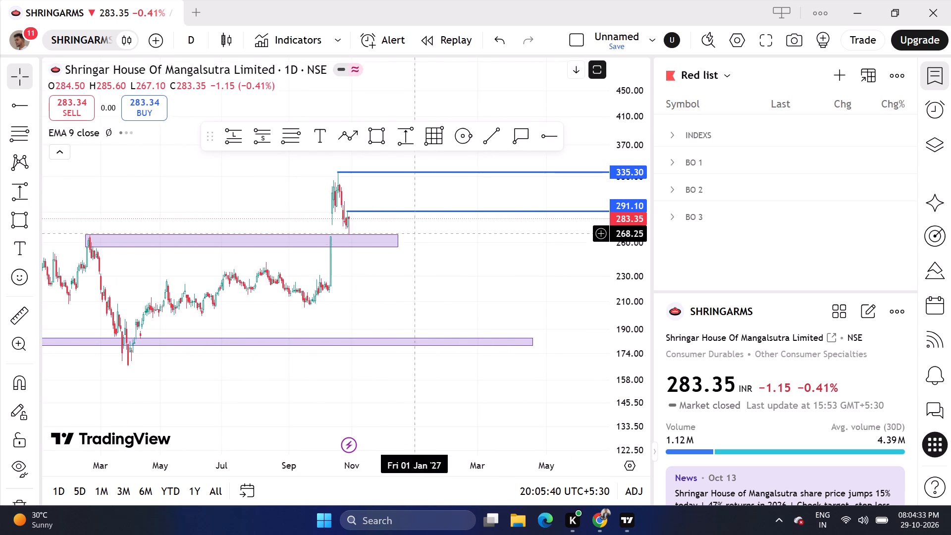
Extend the upper rectangle zone's far end to 21 Apr '27, with its top edge at 266.05.
{"action": "left_click_drag", "start_coordinate": [397, 232], "coordinate": [524, 236]}
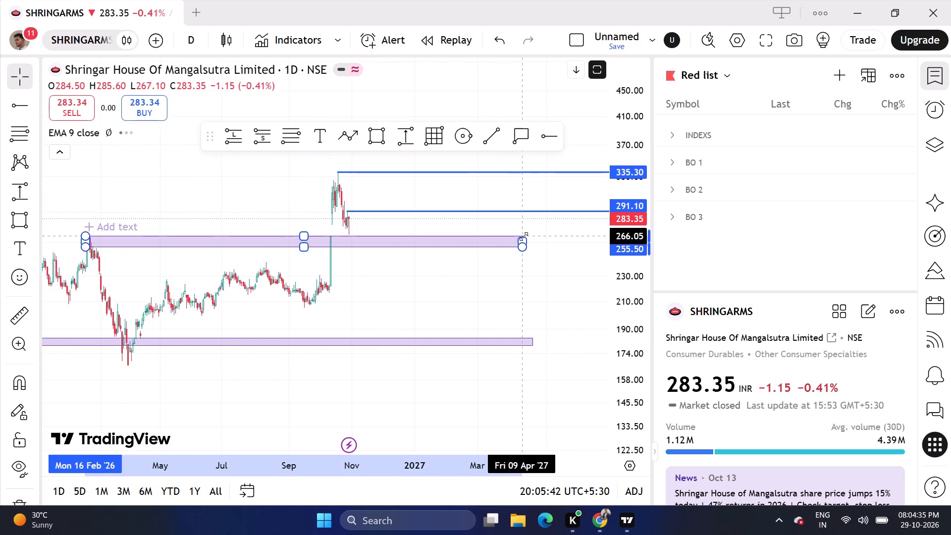
{"action": "left_click_drag", "start_coordinate": [524, 236], "coordinate": [534, 236]}
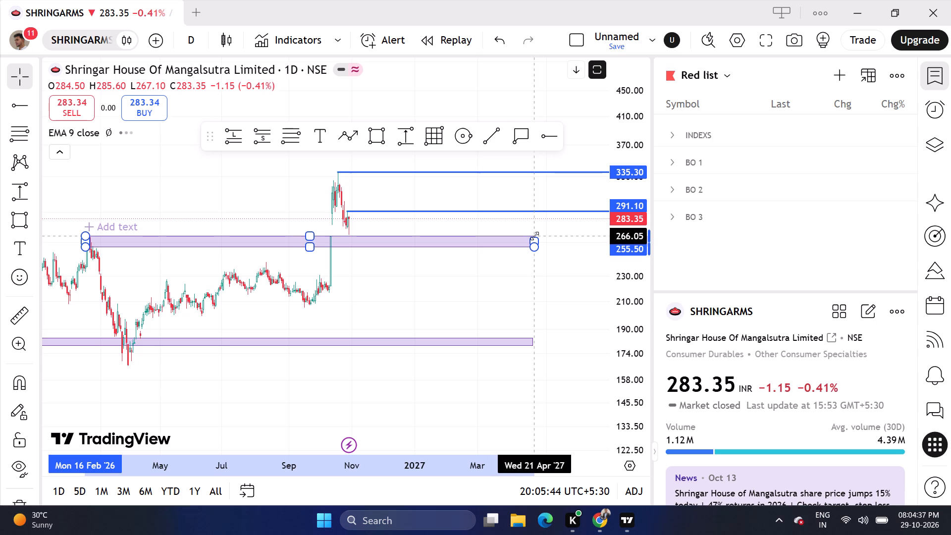
Fine-tune the upper rectangle zone's far corner to line up with the lower zone's end, with its top edge at about 266.80.
{"action": "left_click_drag", "start_coordinate": [534, 236], "coordinate": [532, 235]}
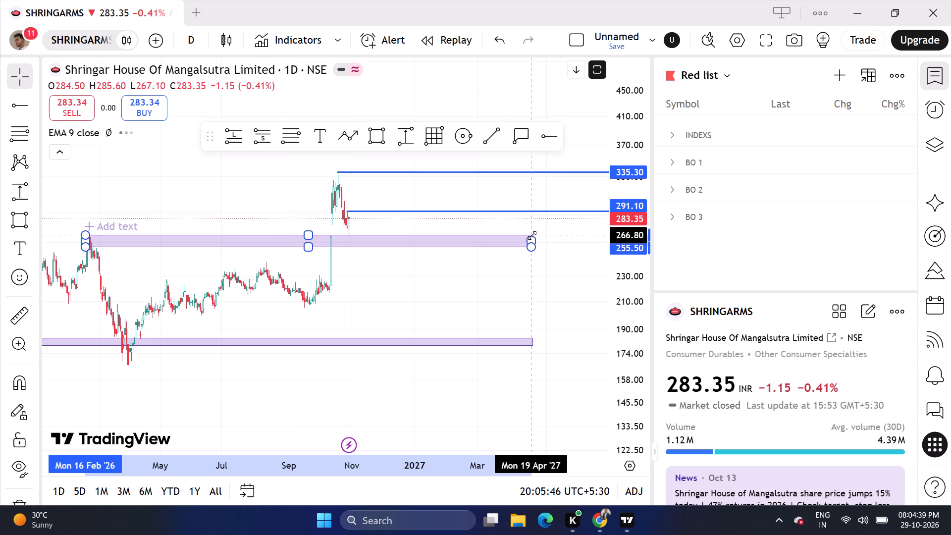
{"action": "left_click_drag", "start_coordinate": [532, 235], "coordinate": [533, 235]}
{"action": "left_click", "coordinate": [503, 254]}
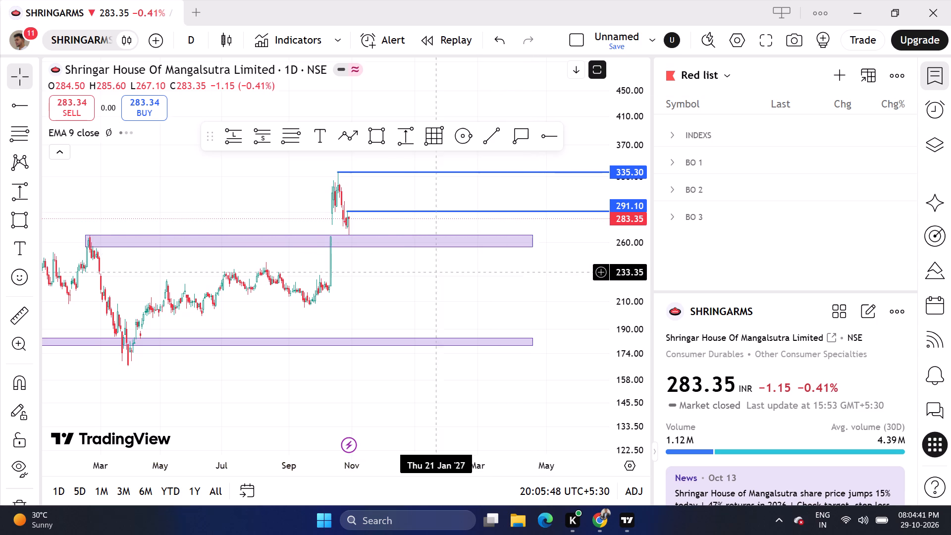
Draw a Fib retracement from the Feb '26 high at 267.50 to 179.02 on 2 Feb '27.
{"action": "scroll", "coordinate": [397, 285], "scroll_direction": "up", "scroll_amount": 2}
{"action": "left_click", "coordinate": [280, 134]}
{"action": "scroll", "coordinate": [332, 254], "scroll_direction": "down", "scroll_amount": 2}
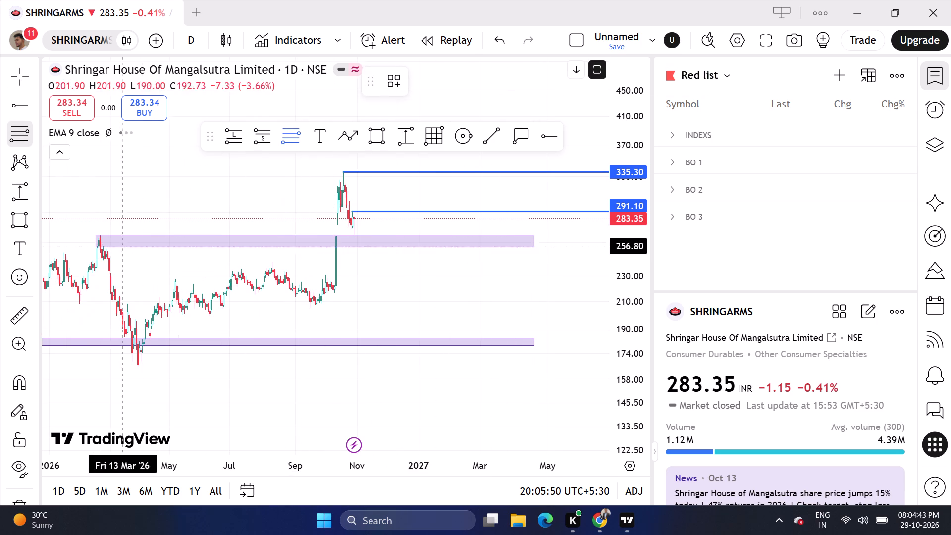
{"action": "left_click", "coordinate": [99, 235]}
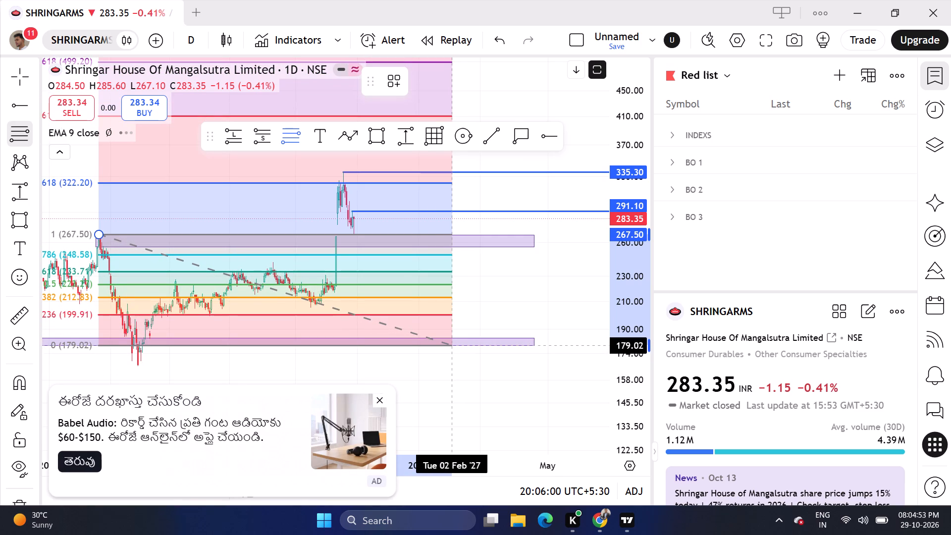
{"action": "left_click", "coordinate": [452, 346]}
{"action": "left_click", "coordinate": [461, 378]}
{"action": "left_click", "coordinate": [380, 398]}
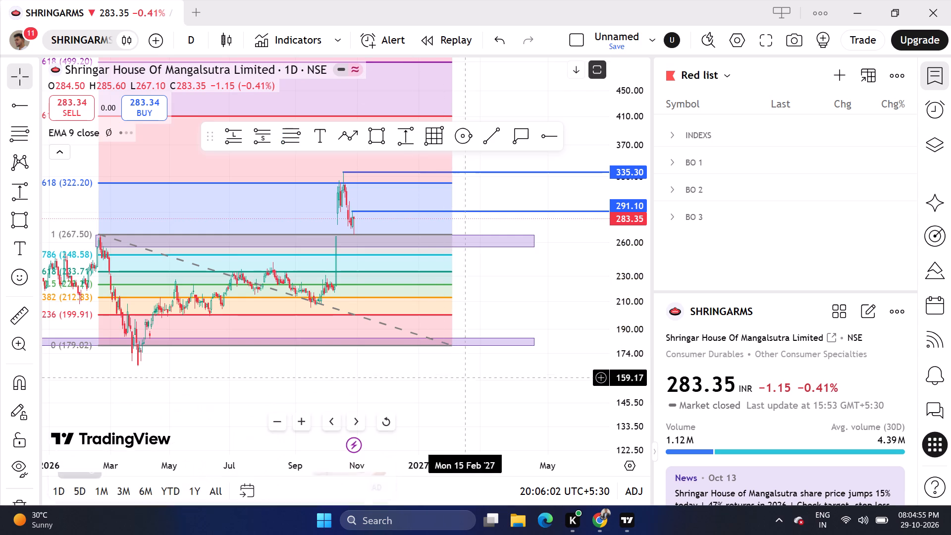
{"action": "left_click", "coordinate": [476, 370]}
Draw a thin rectangle zone near the October highs from 14 Oct '26 at about 321.25 to 20 Apr '27 at 323.05.
{"action": "scroll", "coordinate": [513, 273], "scroll_direction": "up", "scroll_amount": 1}
{"action": "left_click_drag", "start_coordinate": [473, 377], "coordinate": [471, 396]}
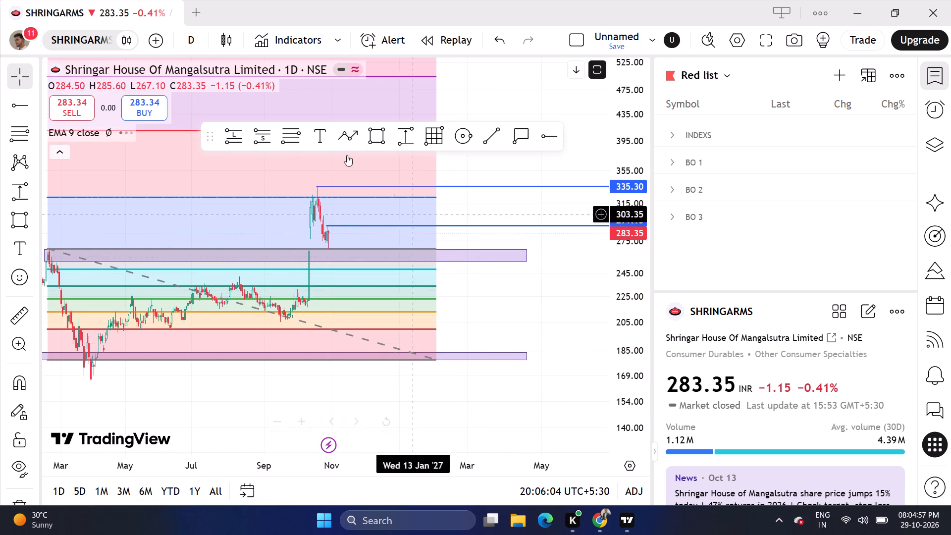
{"action": "left_click", "coordinate": [377, 138]}
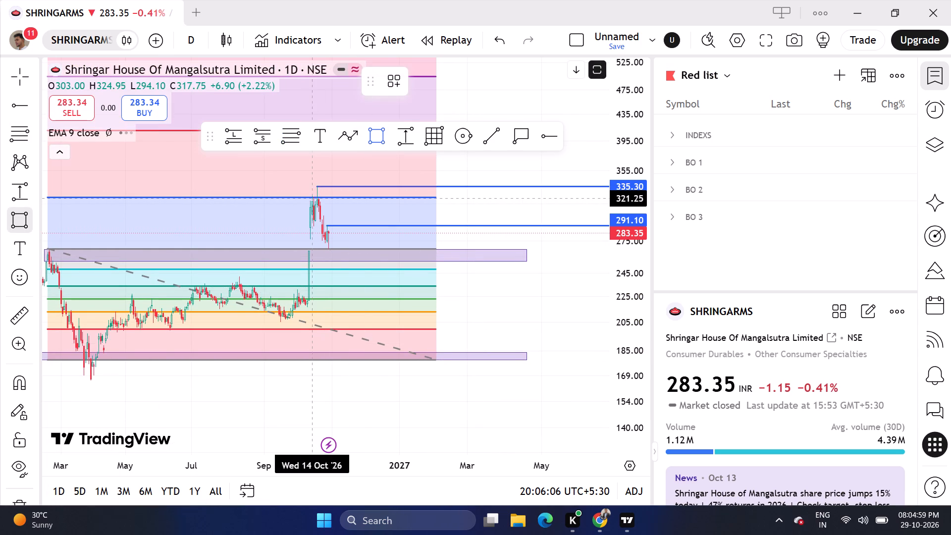
{"action": "left_click", "coordinate": [313, 199]}
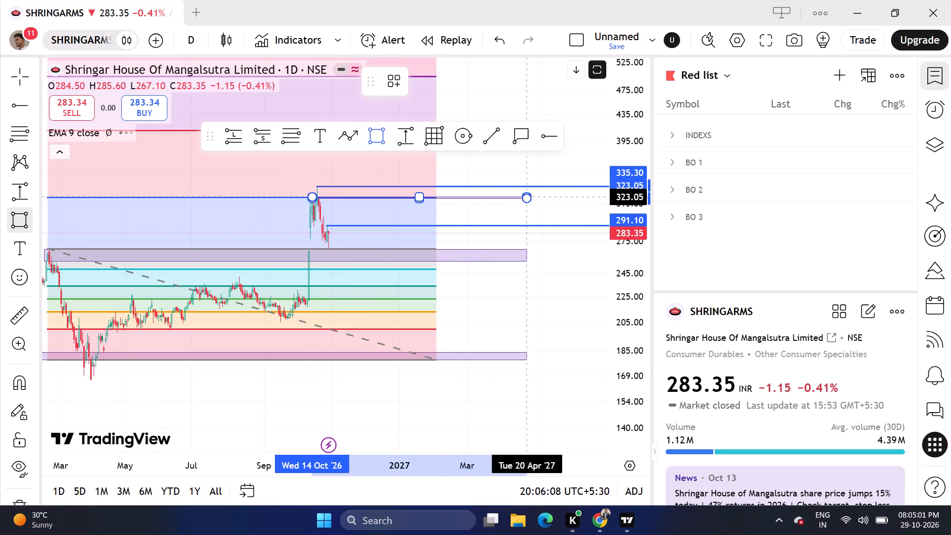
{"action": "left_click", "coordinate": [528, 197]}
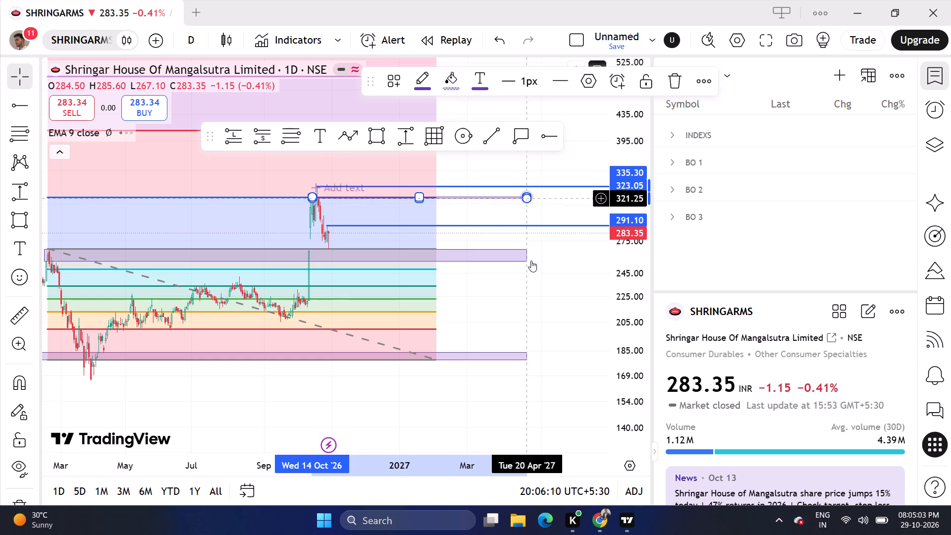
{"action": "left_click", "coordinate": [531, 285]}
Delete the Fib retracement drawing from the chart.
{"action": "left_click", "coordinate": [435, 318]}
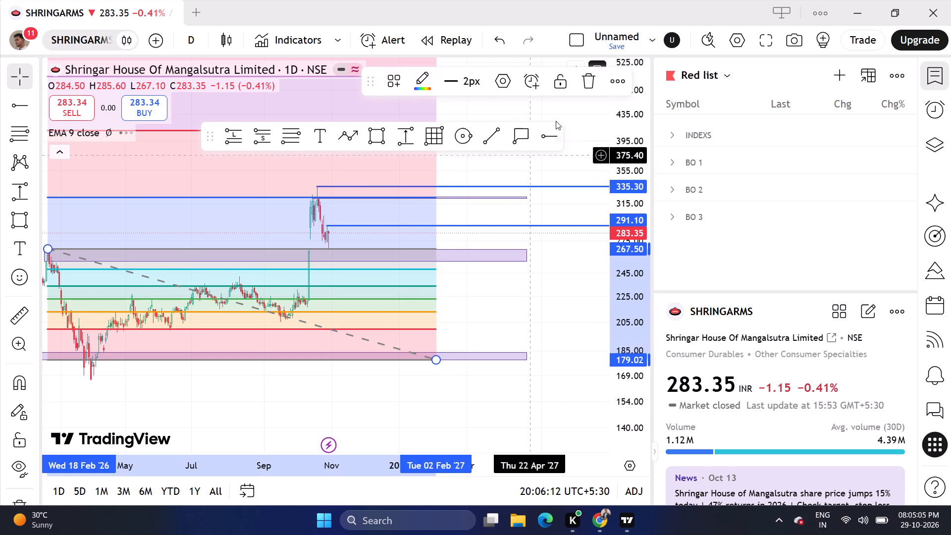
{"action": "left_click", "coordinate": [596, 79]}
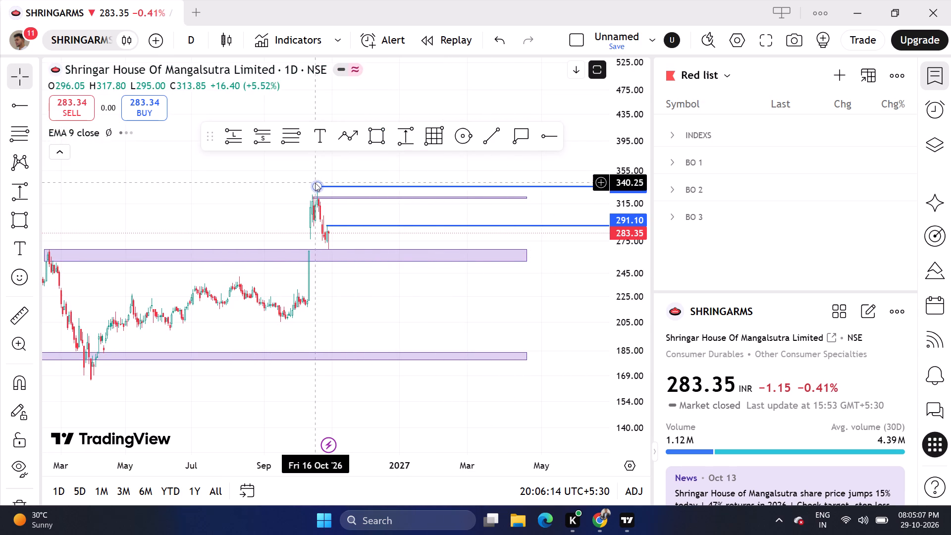
Delete the horizontal ray at 335.30.
{"action": "left_click", "coordinate": [315, 183]}
{"action": "left_click", "coordinate": [636, 83]}
Move the thin top rectangle zone's starting corner to 13 Oct '26 at about 323.
{"action": "scroll", "coordinate": [583, 380], "scroll_direction": "up", "scroll_amount": 2}
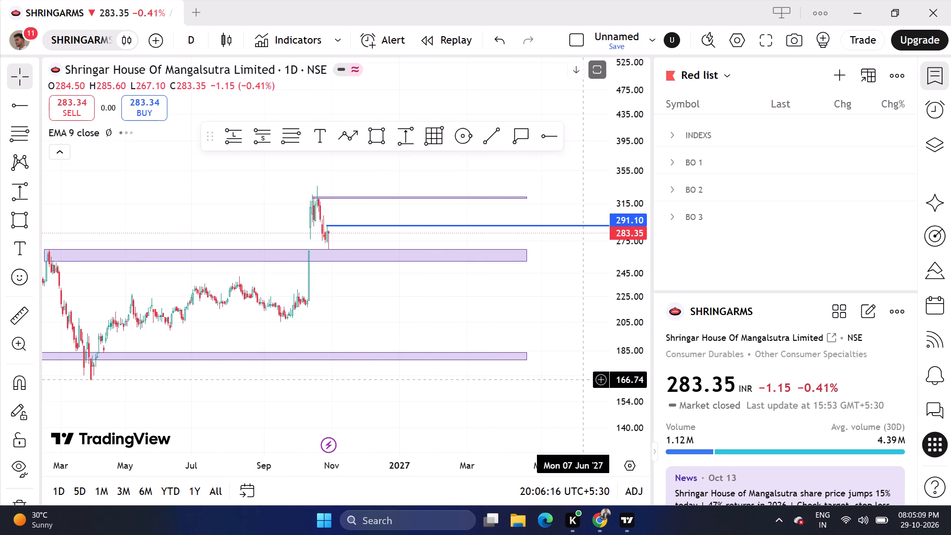
{"action": "scroll", "coordinate": [583, 380], "scroll_direction": "up", "scroll_amount": 3}
{"action": "left_click_drag", "start_coordinate": [286, 311], "coordinate": [580, 308]}
{"action": "scroll", "coordinate": [630, 346], "scroll_direction": "up", "scroll_amount": 8}
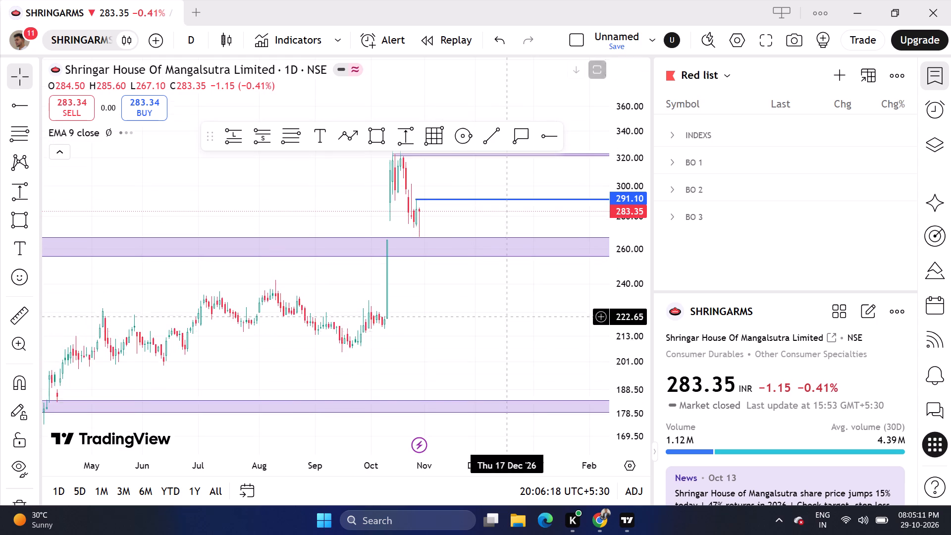
{"action": "scroll", "coordinate": [463, 314], "scroll_direction": "up", "scroll_amount": 9}
{"action": "left_click_drag", "start_coordinate": [277, 308], "coordinate": [322, 408]}
{"action": "scroll", "coordinate": [633, 352], "scroll_direction": "up", "scroll_amount": 7}
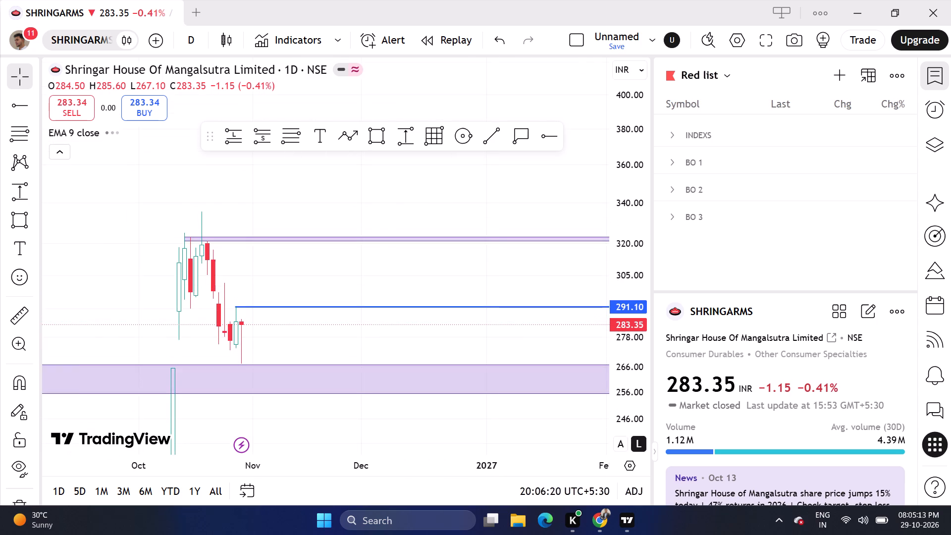
{"action": "scroll", "coordinate": [379, 284], "scroll_direction": "up", "scroll_amount": 2}
{"action": "left_click_drag", "start_coordinate": [263, 276], "coordinate": [460, 300]}
{"action": "left_click_drag", "start_coordinate": [269, 254], "coordinate": [262, 258]}
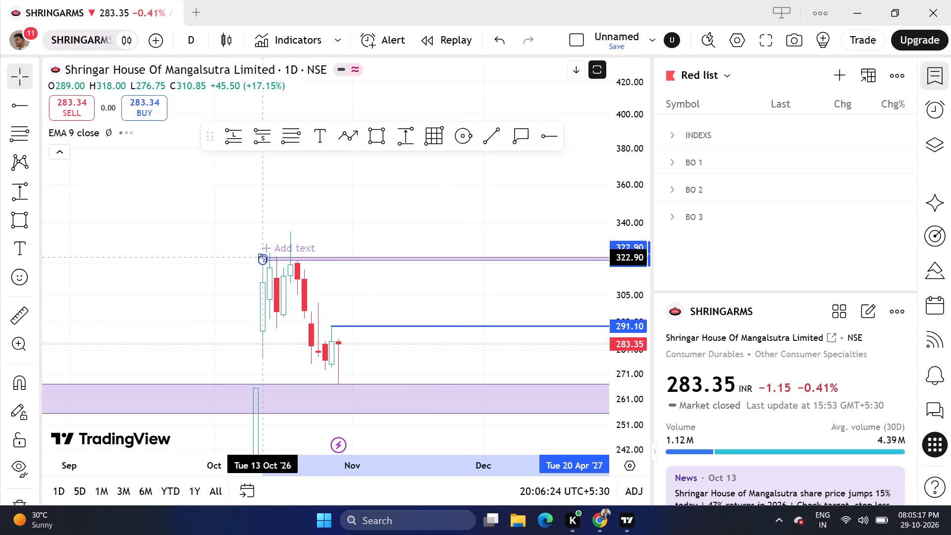
{"action": "left_click_drag", "start_coordinate": [262, 258], "coordinate": [262, 256]}
{"action": "left_click", "coordinate": [204, 235]}
Change the SHRINGARMS chart type to standard candles.
{"action": "left_click_drag", "start_coordinate": [357, 300], "coordinate": [388, 254]}
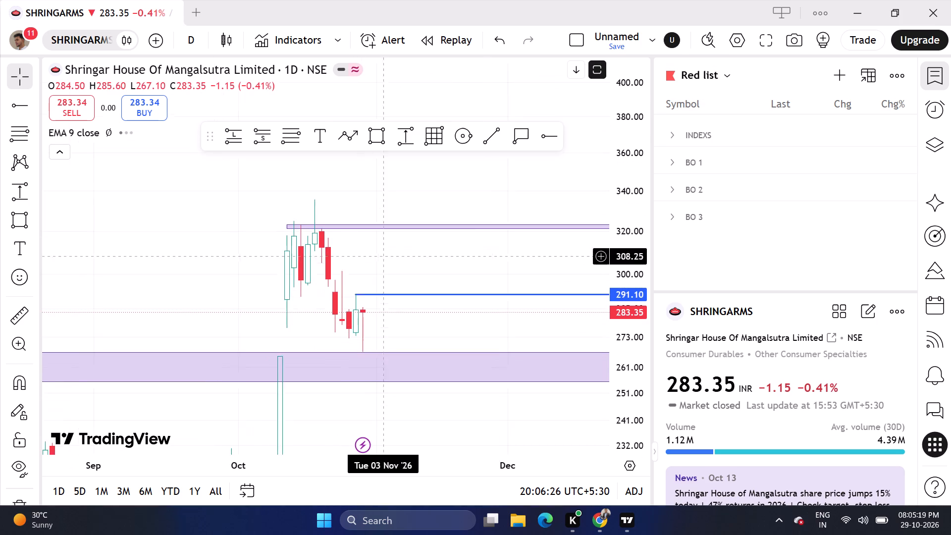
{"action": "scroll", "coordinate": [397, 255], "scroll_direction": "up", "scroll_amount": 3}
{"action": "left_click", "coordinate": [232, 43]}
{"action": "left_click", "coordinate": [246, 85]}
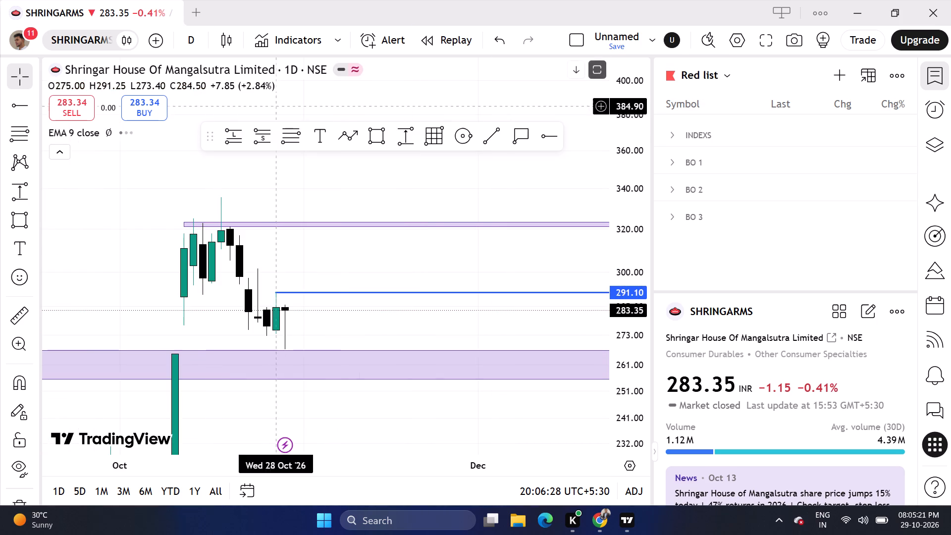
Place a long position starting 30 Oct '26 with entry at 291.25 and target at 321.05, just under the top zone.
{"action": "left_click_drag", "start_coordinate": [338, 341], "coordinate": [396, 340]}
{"action": "left_click", "coordinate": [241, 134]}
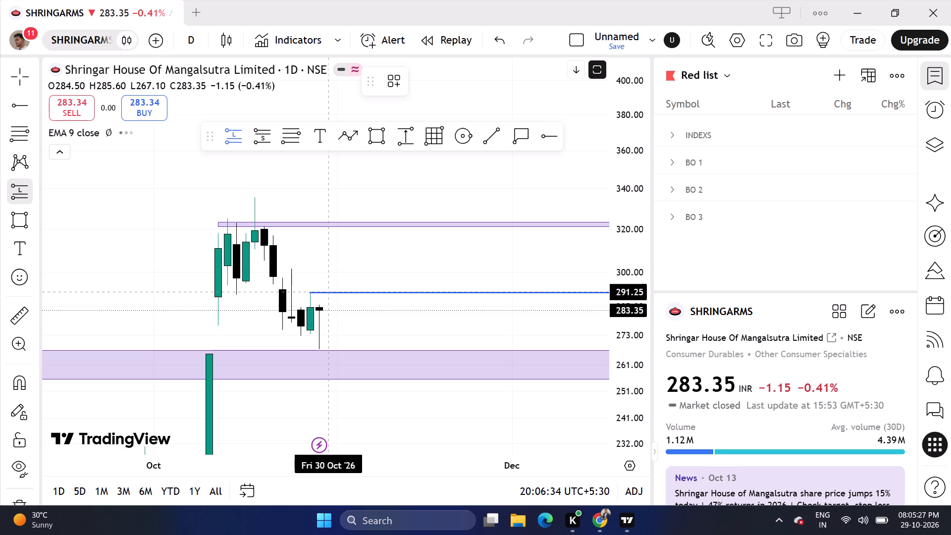
{"action": "left_click", "coordinate": [330, 292]}
{"action": "left_click_drag", "start_coordinate": [327, 234], "coordinate": [320, 229]}
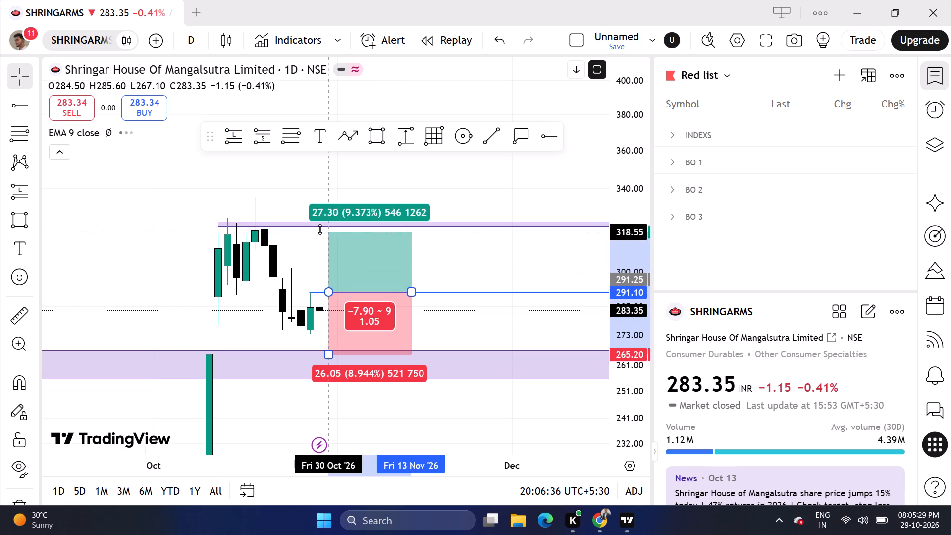
{"action": "left_click_drag", "start_coordinate": [320, 229], "coordinate": [317, 227]}
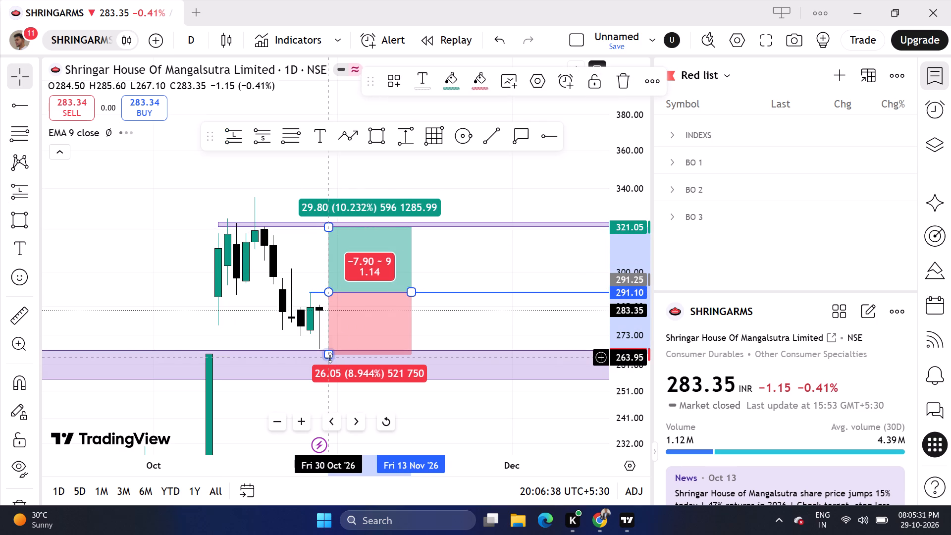
Set the long position's stop level to 277.75.
{"action": "left_click_drag", "start_coordinate": [330, 358], "coordinate": [276, 326]}
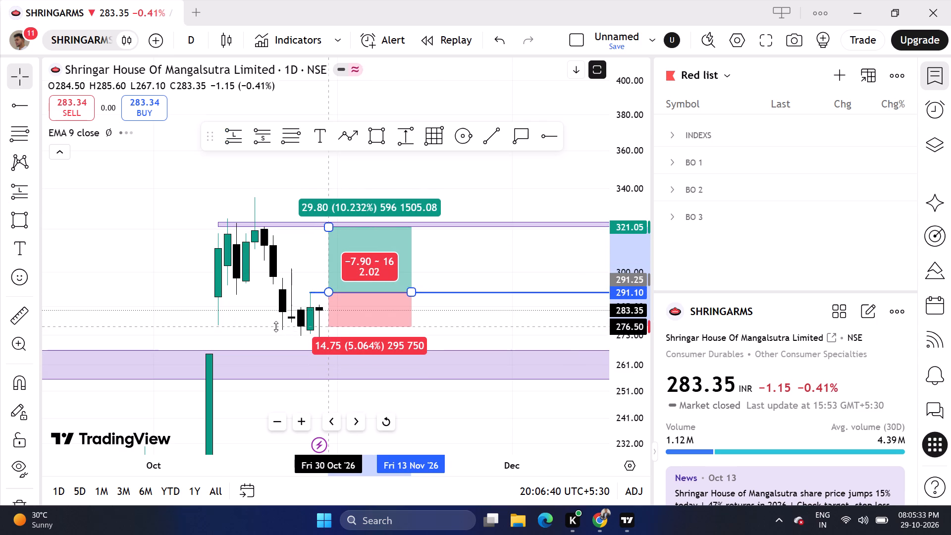
{"action": "left_click_drag", "start_coordinate": [276, 326], "coordinate": [262, 319]}
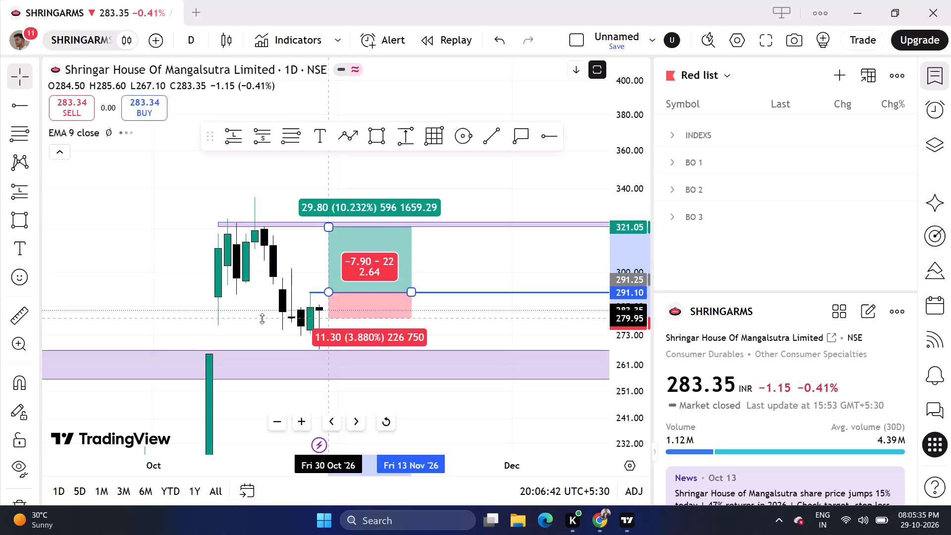
{"action": "left_click_drag", "start_coordinate": [262, 319], "coordinate": [261, 319]}
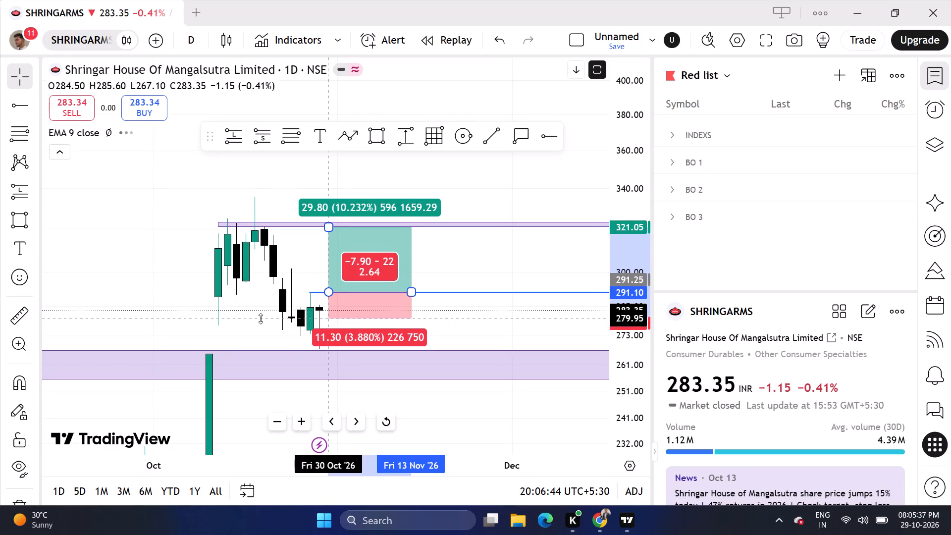
{"action": "left_click_drag", "start_coordinate": [261, 319], "coordinate": [260, 323]}
{"action": "left_click", "coordinate": [152, 291]}
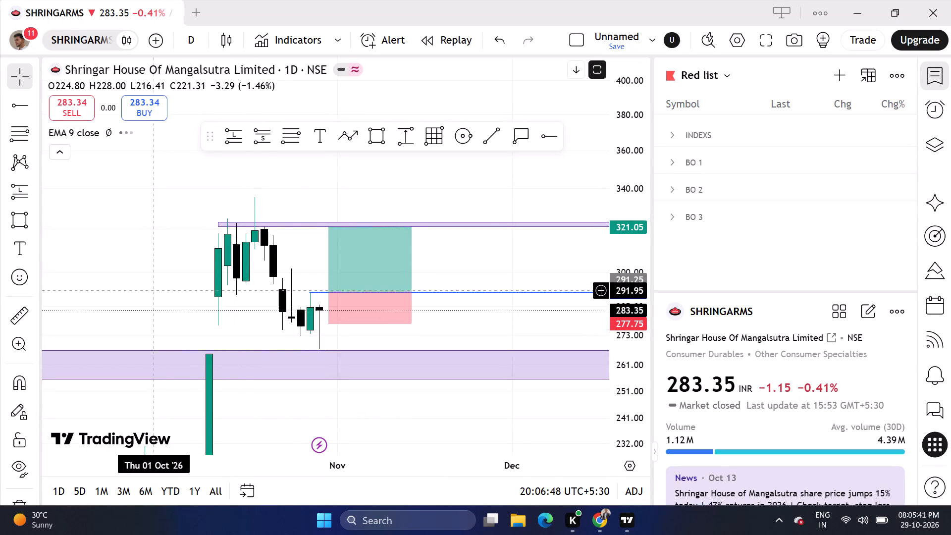
Switch the chart to the 4-hour timeframe to examine the trade setup.
{"action": "scroll", "coordinate": [152, 291], "scroll_direction": "up", "scroll_amount": 1}
{"action": "left_click", "coordinate": [193, 53]}
{"action": "scroll", "coordinate": [209, 140], "scroll_direction": "down", "scroll_amount": 3}
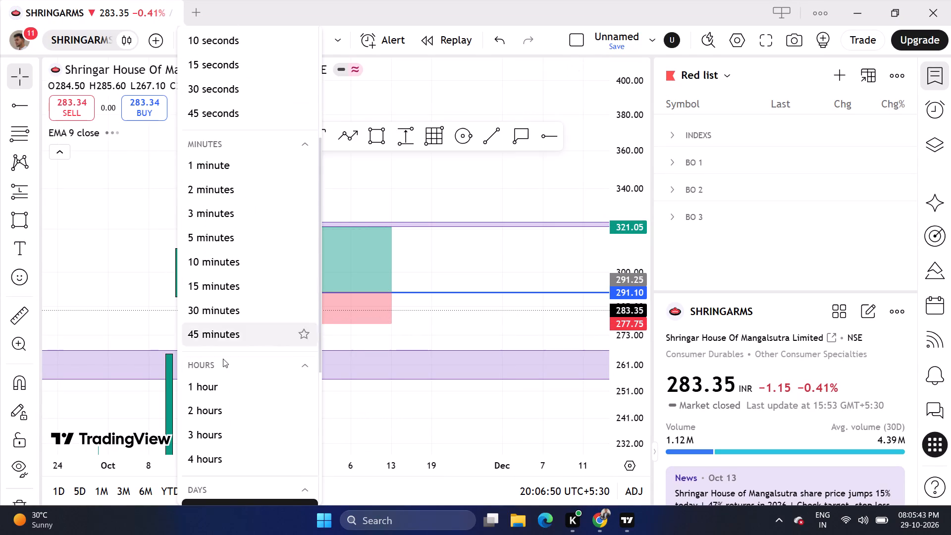
{"action": "left_click", "coordinate": [221, 464]}
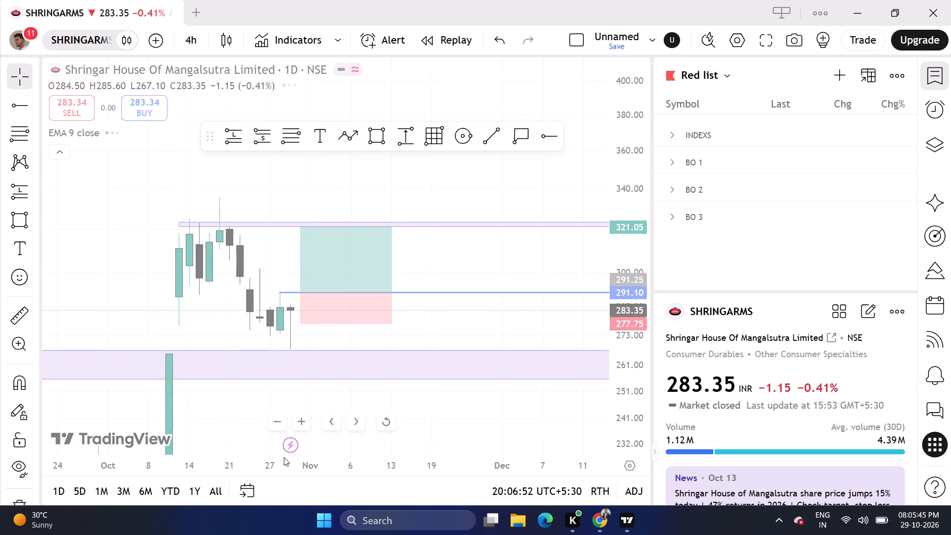
{"action": "scroll", "coordinate": [347, 328], "scroll_direction": "down", "scroll_amount": 5}
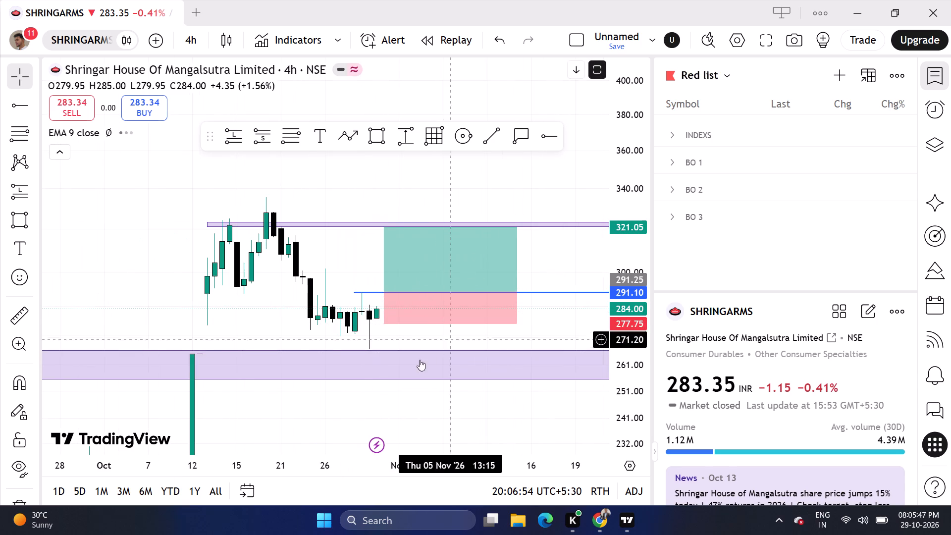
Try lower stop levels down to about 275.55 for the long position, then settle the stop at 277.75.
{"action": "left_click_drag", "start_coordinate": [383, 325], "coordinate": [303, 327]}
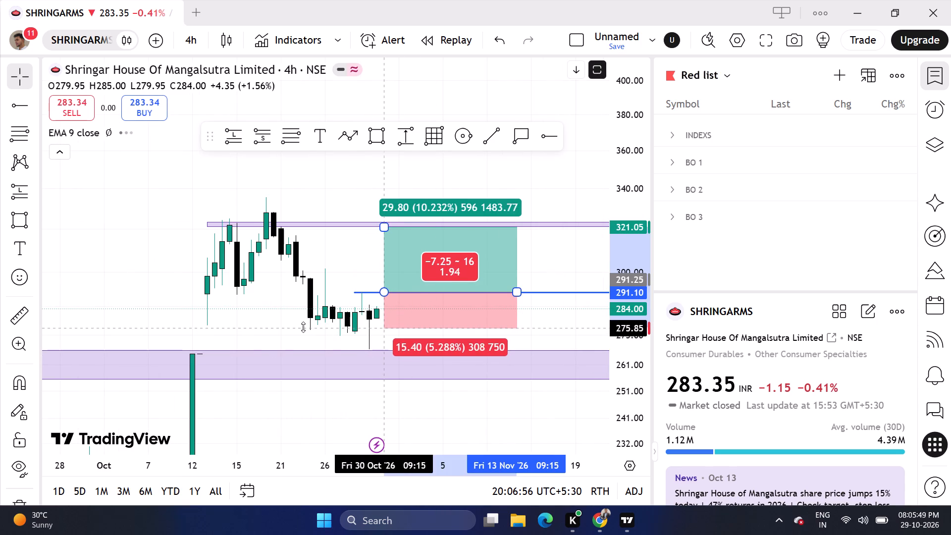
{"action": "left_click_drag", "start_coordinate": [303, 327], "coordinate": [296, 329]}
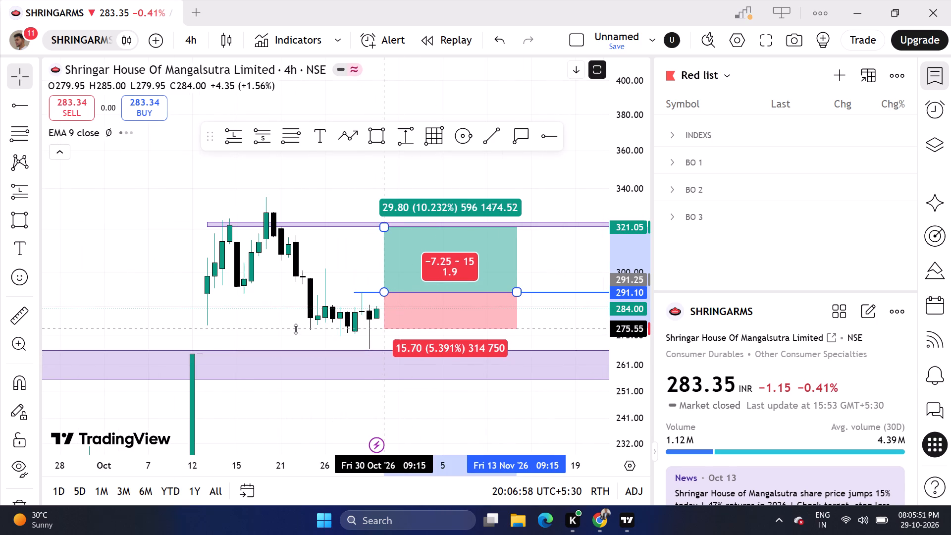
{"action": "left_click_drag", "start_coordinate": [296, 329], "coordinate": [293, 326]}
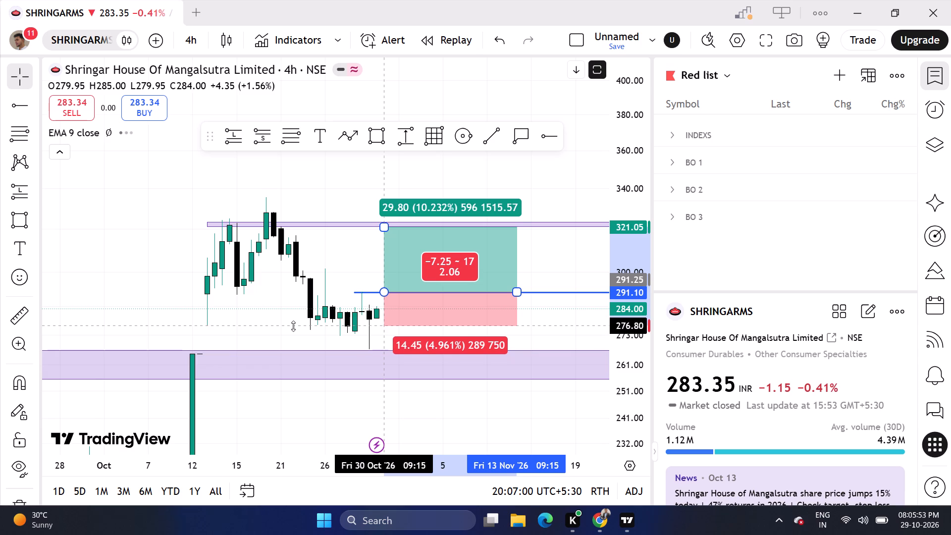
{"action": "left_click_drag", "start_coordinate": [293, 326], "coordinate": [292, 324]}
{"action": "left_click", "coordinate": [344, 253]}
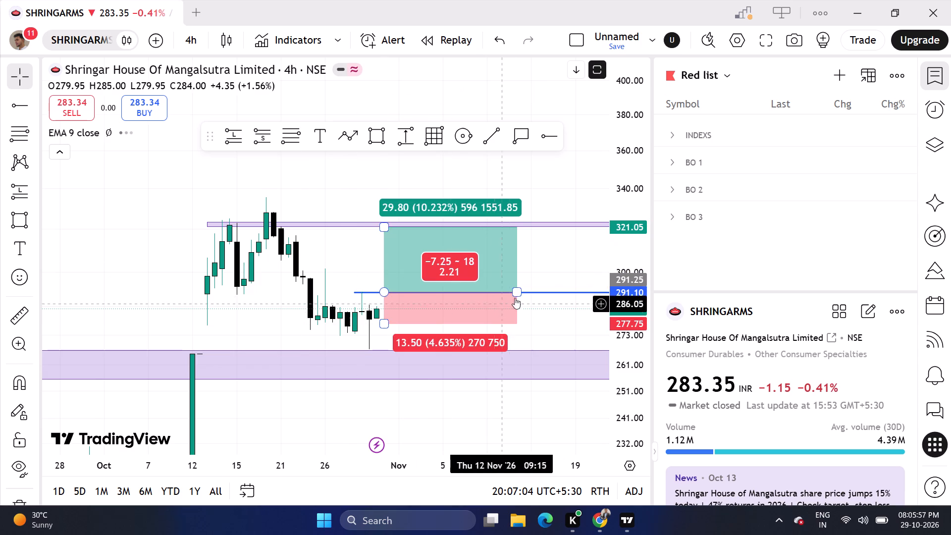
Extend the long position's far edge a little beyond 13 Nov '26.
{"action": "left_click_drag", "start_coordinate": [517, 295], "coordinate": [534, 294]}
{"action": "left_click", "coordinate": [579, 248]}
Switch the chart back to the 1-day timeframe.
{"action": "scroll", "coordinate": [575, 261], "scroll_direction": "down", "scroll_amount": 2}
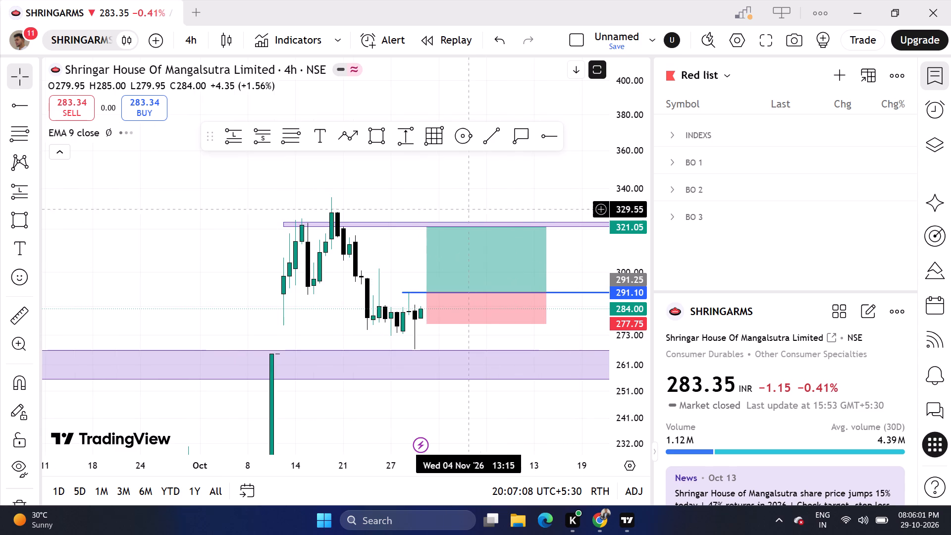
{"action": "left_click", "coordinate": [180, 38]}
{"action": "scroll", "coordinate": [224, 227], "scroll_direction": "down", "scroll_amount": 4}
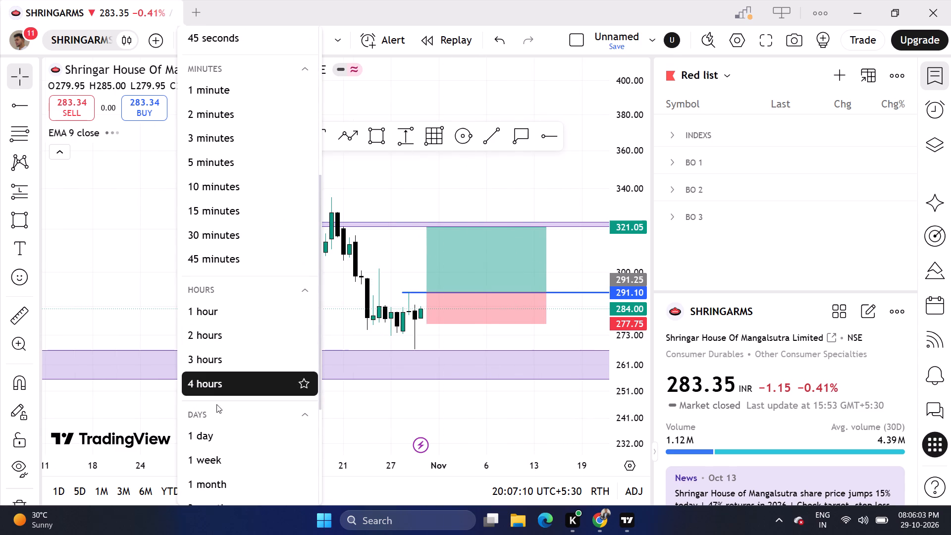
{"action": "left_click", "coordinate": [211, 445]}
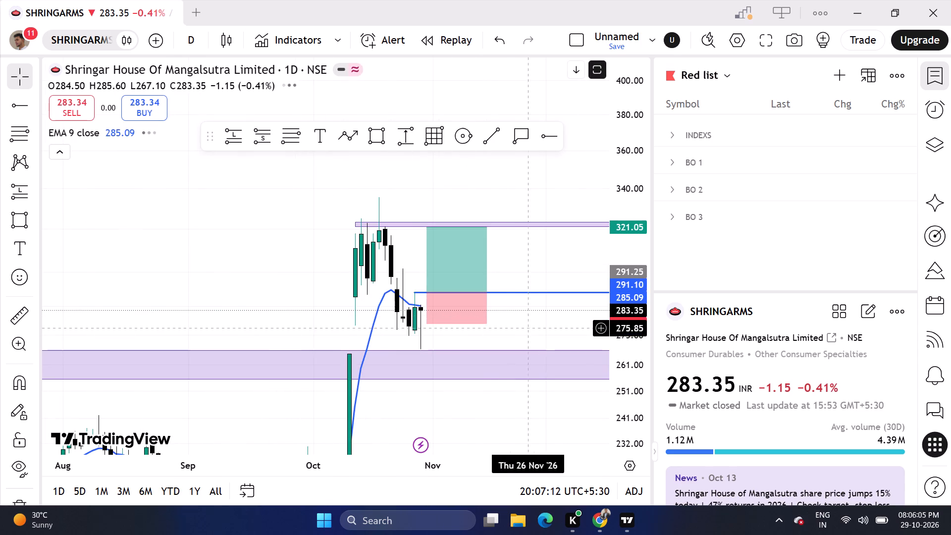
Extend the long position's far edge to late November '26.
{"action": "left_click_drag", "start_coordinate": [487, 291], "coordinate": [521, 293]}
{"action": "left_click", "coordinate": [548, 321]}
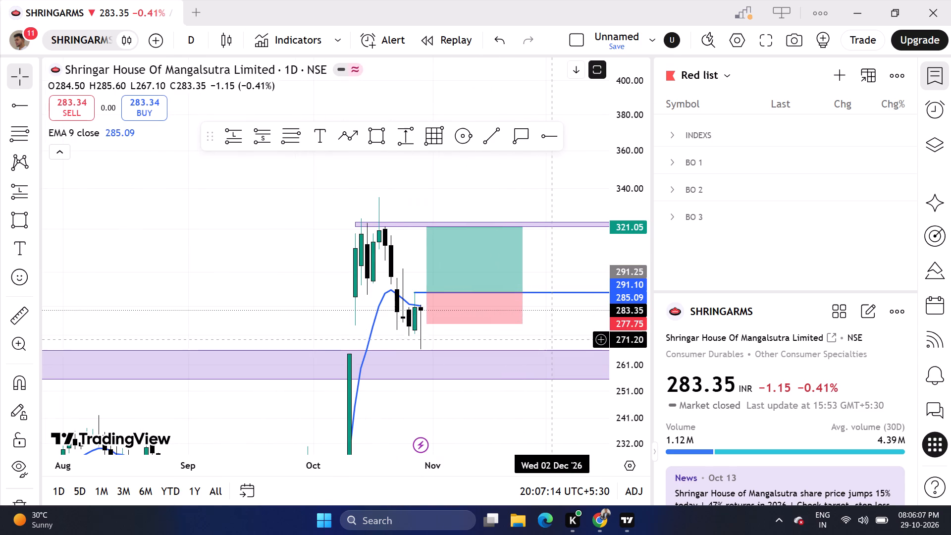
Add the text note "10% PENDING" just above the long position's target zone and nudge it slightly earlier, to about 2 Nov '26.
{"action": "scroll", "coordinate": [551, 339], "scroll_direction": "up", "scroll_amount": 1}
{"action": "left_click", "coordinate": [316, 136]}
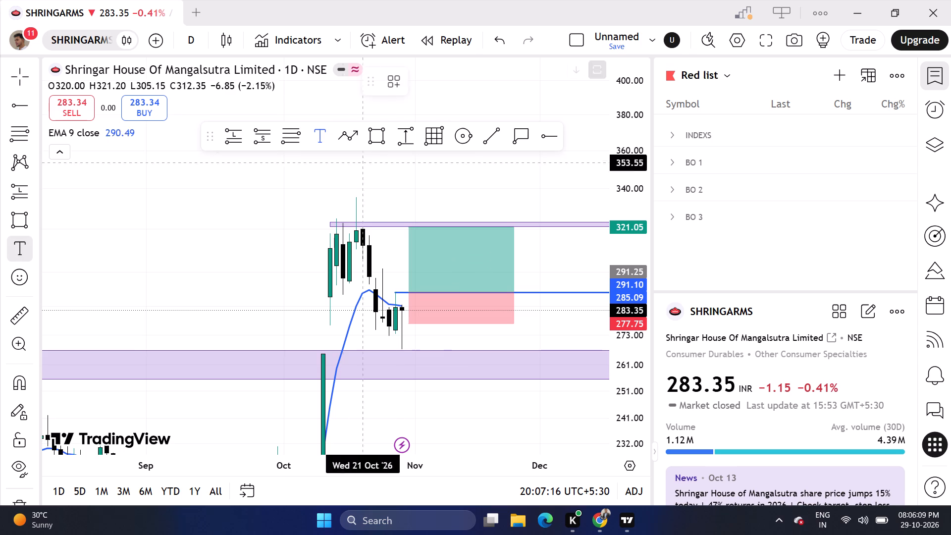
{"action": "left_click", "coordinate": [425, 201]}
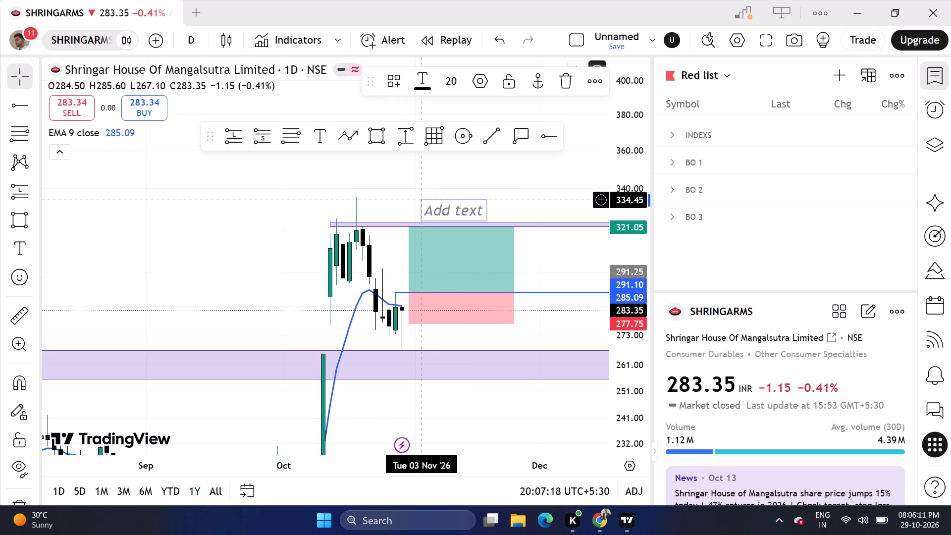
{"action": "type", "text": "10"}
{"action": "type", "text": "%"}
{"action": "key", "text": "space"}
{"action": "type", "text": "PENDING"}
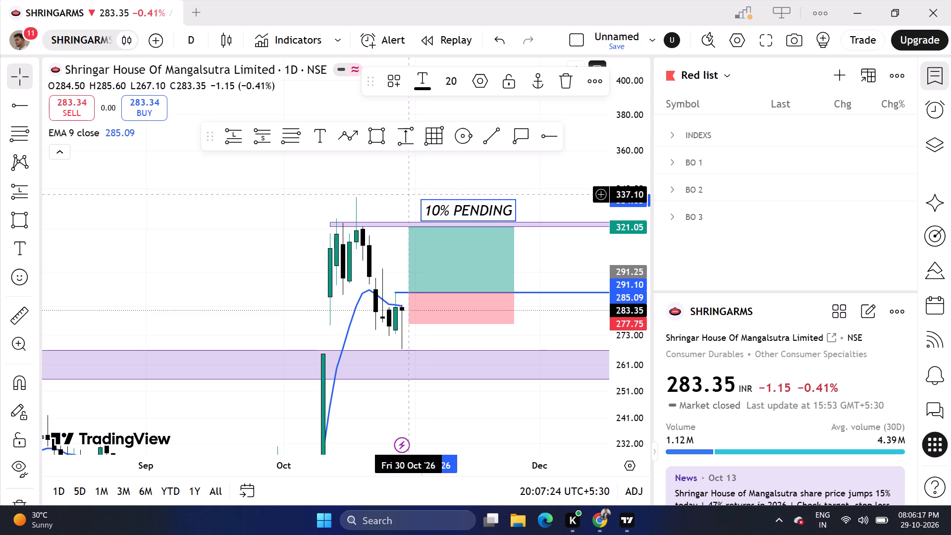
{"action": "left_click", "coordinate": [422, 180]}
{"action": "left_click_drag", "start_coordinate": [447, 212], "coordinate": [441, 212]}
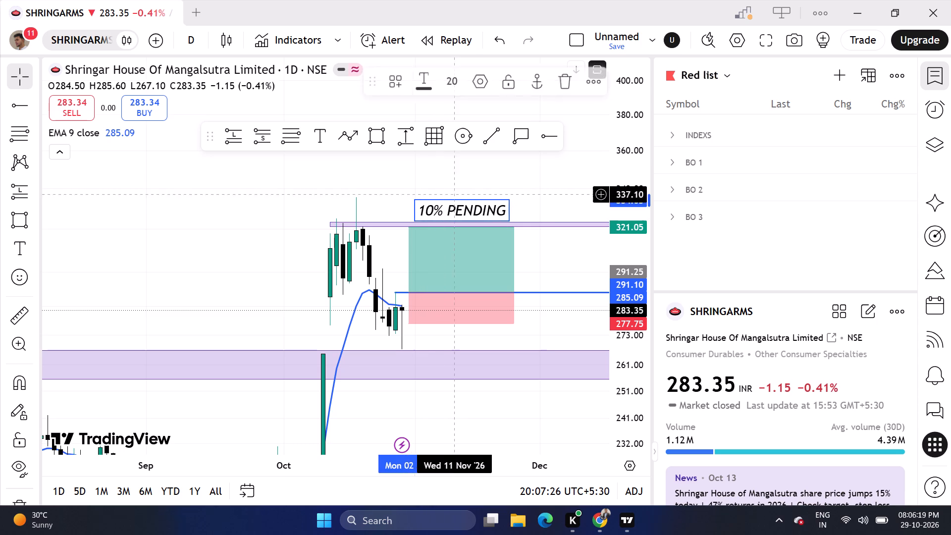
{"action": "left_click", "coordinate": [459, 179]}
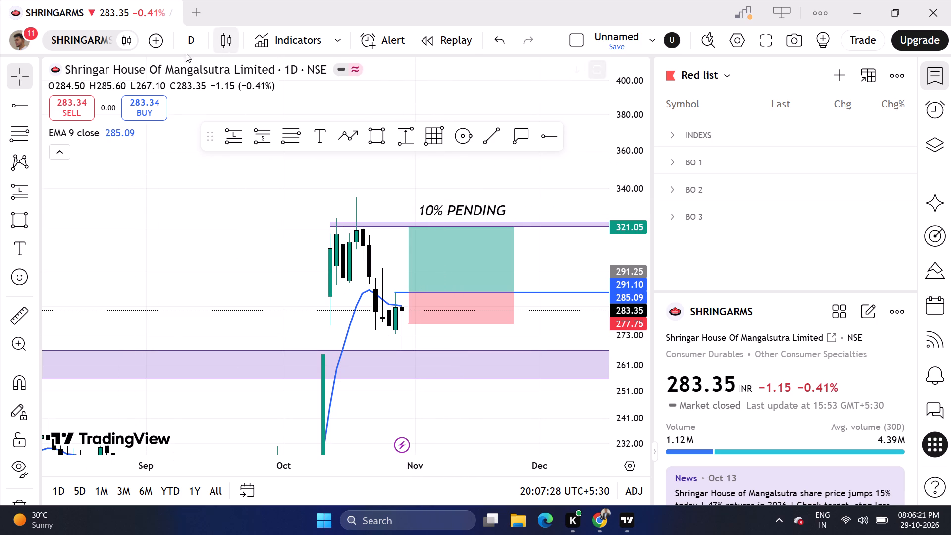
Flag SHRINGARMS into the Red list and collapse the watchlist's BO 3 section.
{"action": "left_click", "coordinate": [346, 69]}
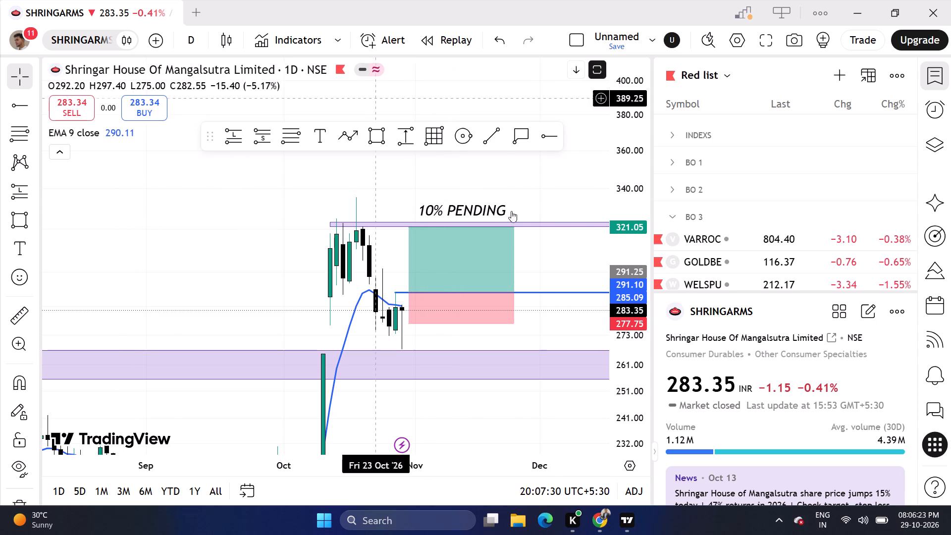
{"action": "scroll", "coordinate": [726, 272], "scroll_direction": "down", "scroll_amount": 4}
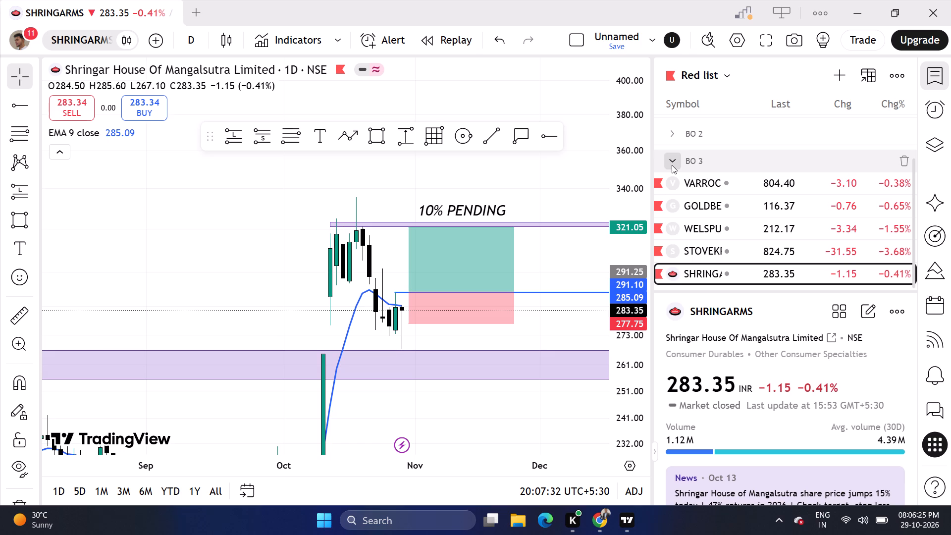
{"action": "left_click", "coordinate": [672, 165]}
Switch to Chrome and preview the daily charts of the Chartink screener results, including Sky Gold and L&T Technology Services.
{"action": "left_click", "coordinate": [608, 524]}
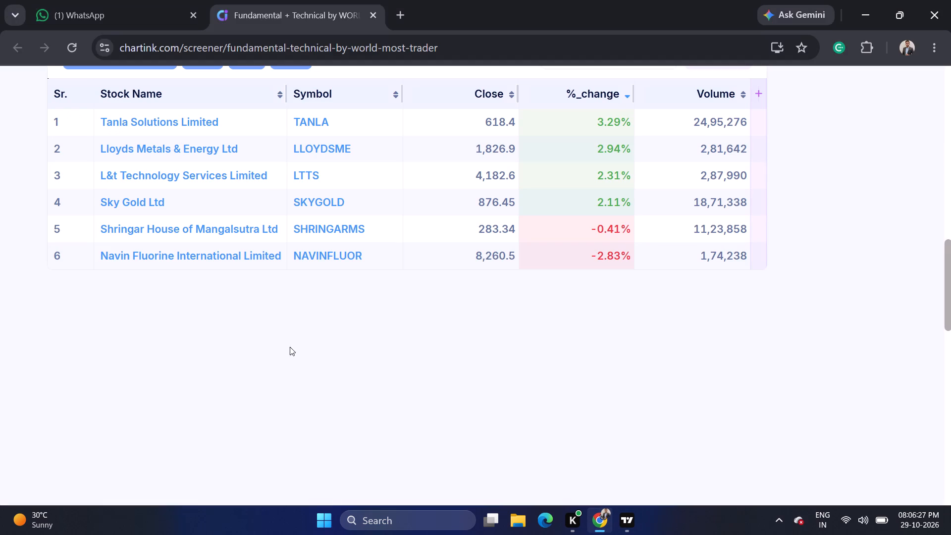
{"action": "left_click", "coordinate": [276, 369]}
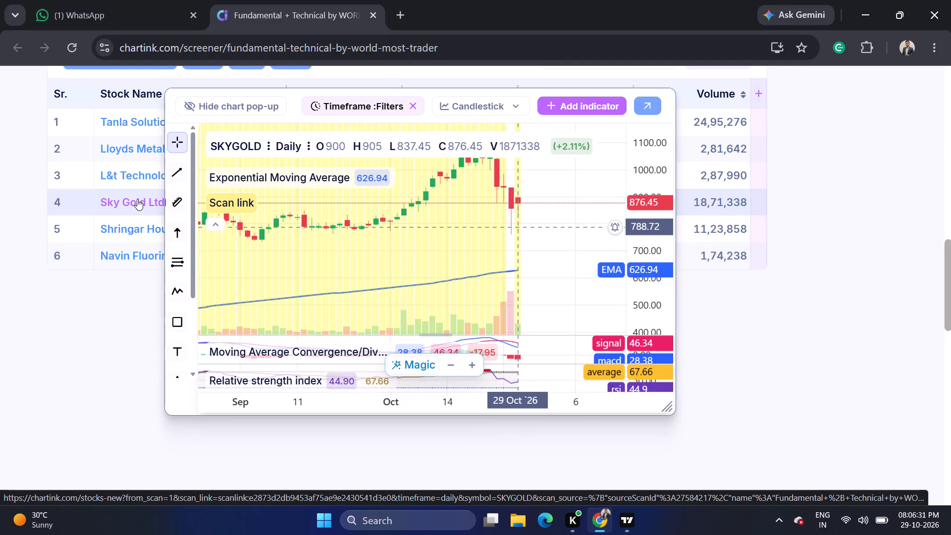
{"action": "left_click", "coordinate": [100, 306]}
{"action": "scroll", "coordinate": [100, 306], "scroll_direction": "up", "scroll_amount": 1}
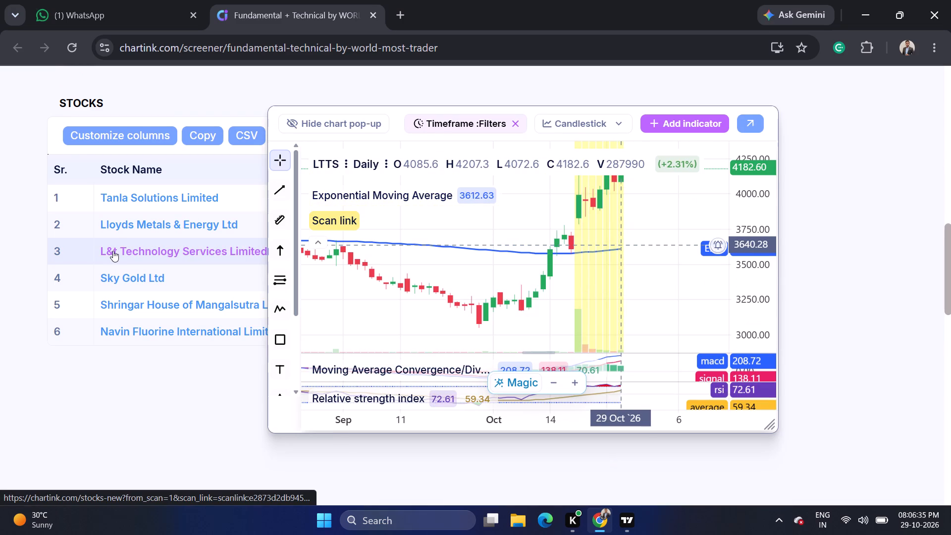
{"action": "scroll", "coordinate": [750, 263], "scroll_direction": "down", "scroll_amount": 3}
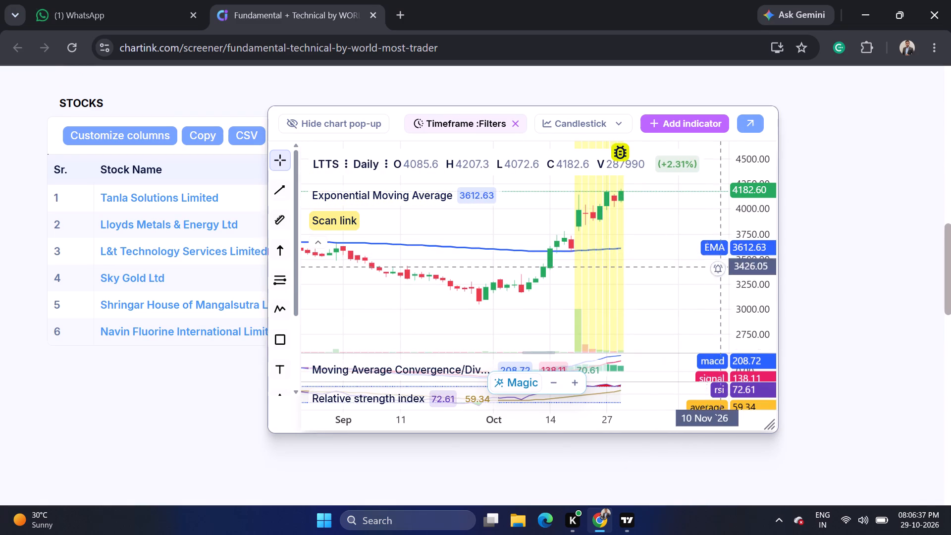
{"action": "scroll", "coordinate": [678, 283], "scroll_direction": "down", "scroll_amount": 4}
{"action": "left_click", "coordinate": [118, 372]}
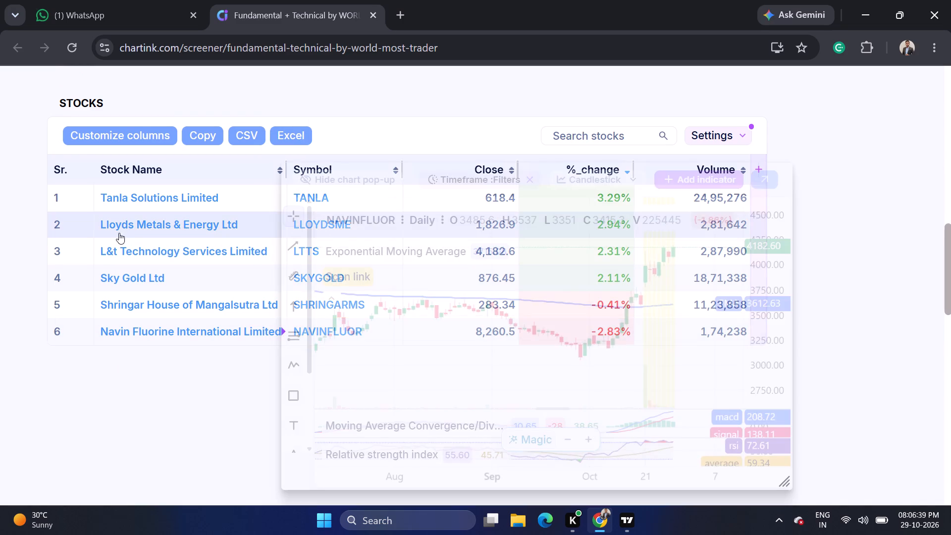
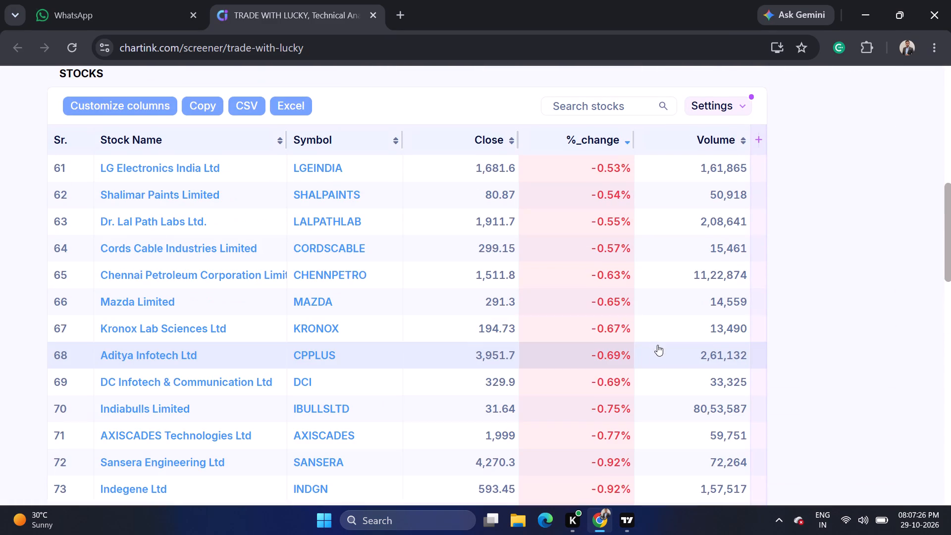
Preview the daily charts of the screener results on page 4, including Prime Focus, Gufic Biosciences, DC Infotech and LG Electronics India.
{"action": "scroll", "coordinate": [617, 231], "scroll_direction": "down", "scroll_amount": 7}
{"action": "scroll", "coordinate": [612, 264], "scroll_direction": "up", "scroll_amount": 2}
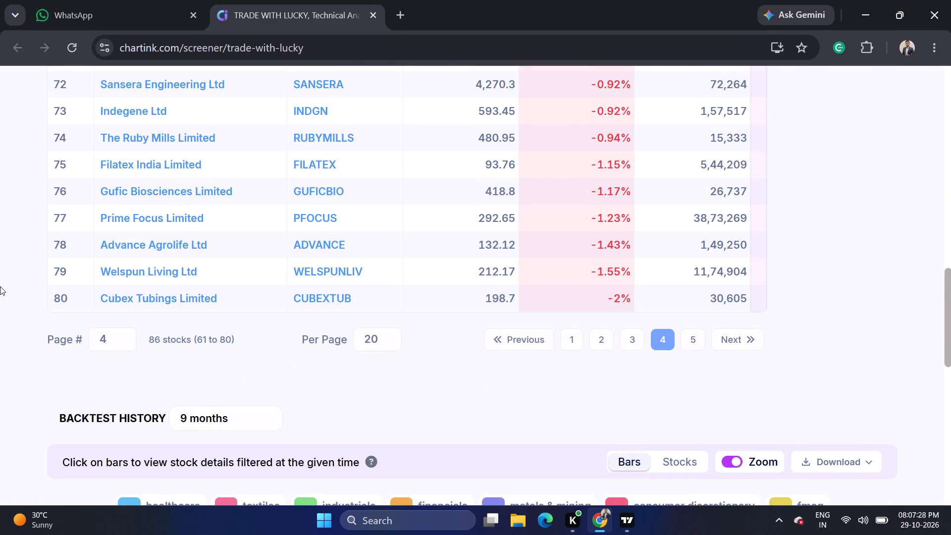
{"action": "left_click", "coordinate": [0, 286]}
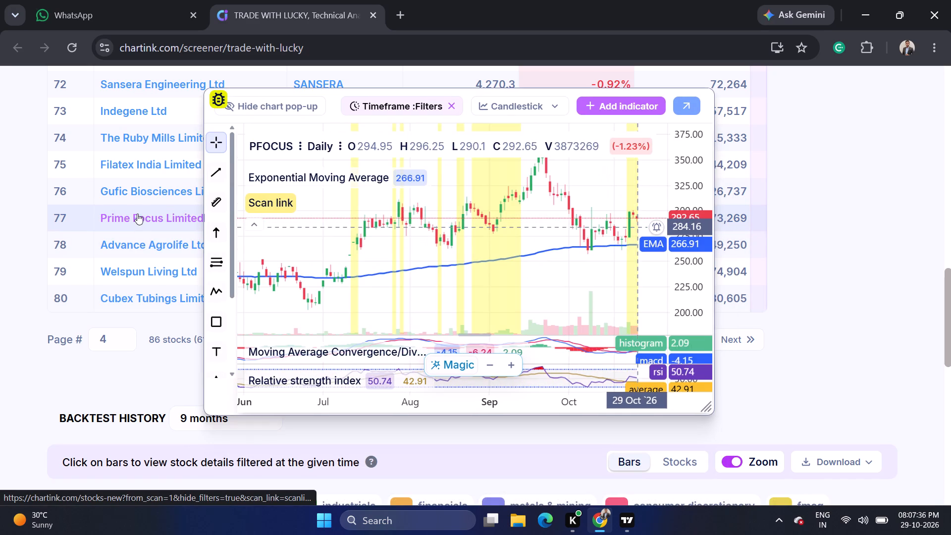
{"action": "left_click", "coordinate": [0, 222]}
{"action": "scroll", "coordinate": [0, 224], "scroll_direction": "up", "scroll_amount": 4}
{"action": "scroll", "coordinate": [0, 305], "scroll_direction": "down", "scroll_amount": 1}
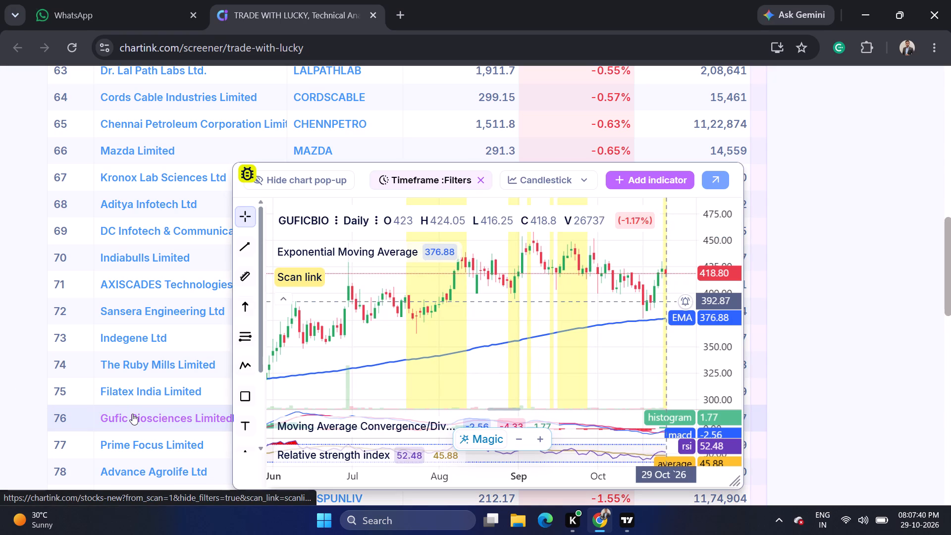
{"action": "left_click", "coordinate": [0, 404]}
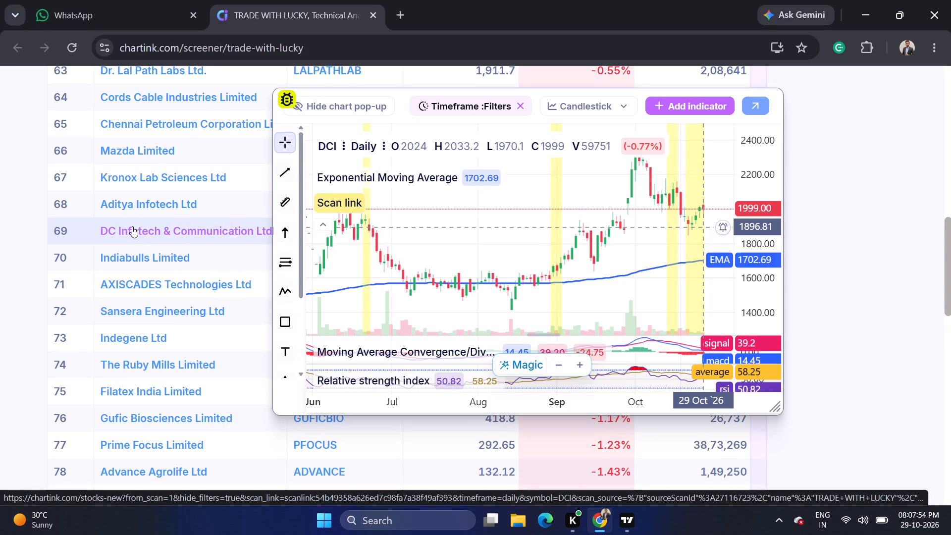
{"action": "left_click", "coordinate": [0, 228]}
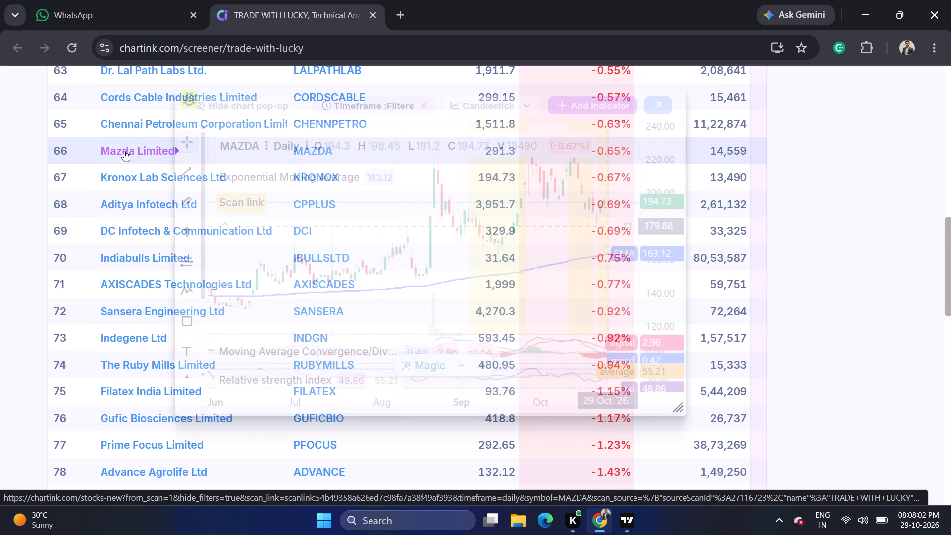
{"action": "left_click", "coordinate": [0, 168]}
{"action": "scroll", "coordinate": [5, 187], "scroll_direction": "up", "scroll_amount": 2}
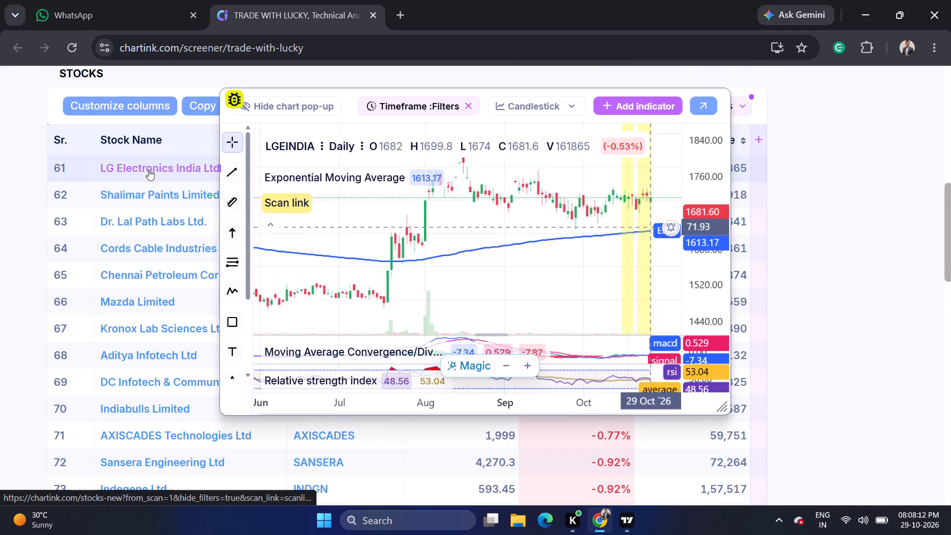
{"action": "left_click", "coordinate": [0, 245]}
Open page 3 of the screener results and examine Sangam (India)'s recent candles on its daily chart.
{"action": "scroll", "coordinate": [17, 249], "scroll_direction": "down", "scroll_amount": 6}
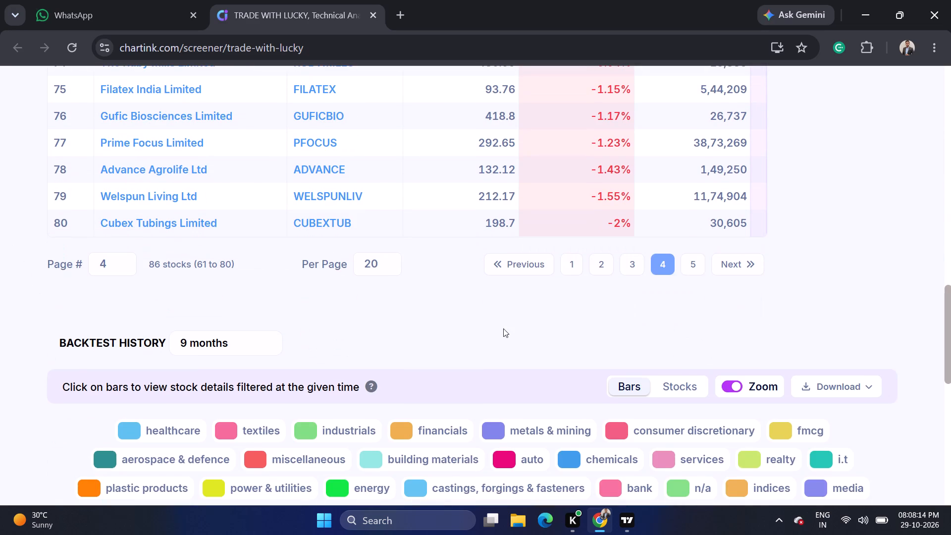
{"action": "left_click", "coordinate": [625, 261]}
{"action": "scroll", "coordinate": [596, 201], "scroll_direction": "down", "scroll_amount": 5}
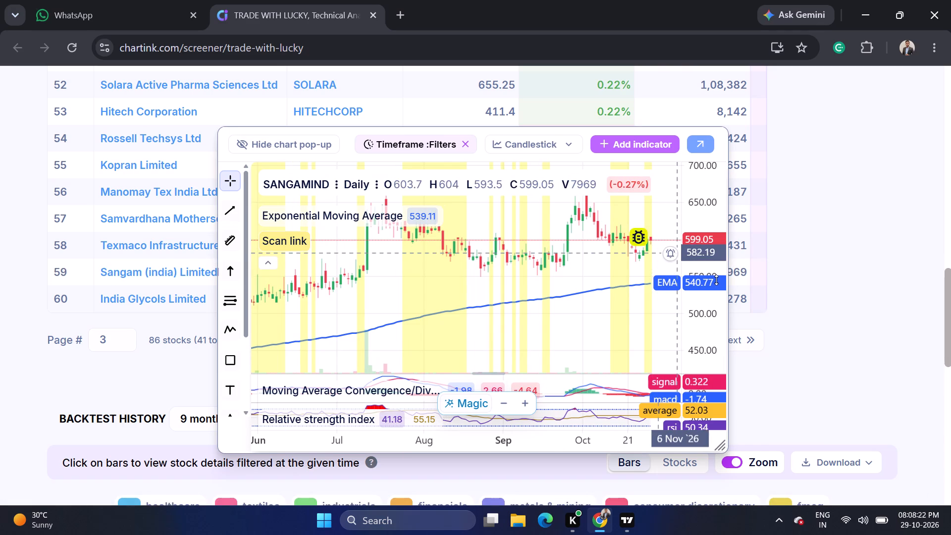
{"action": "scroll", "coordinate": [716, 280], "scroll_direction": "up", "scroll_amount": 4}
{"action": "scroll", "coordinate": [589, 294], "scroll_direction": "up", "scroll_amount": 4}
{"action": "left_click_drag", "start_coordinate": [581, 295], "coordinate": [519, 337]}
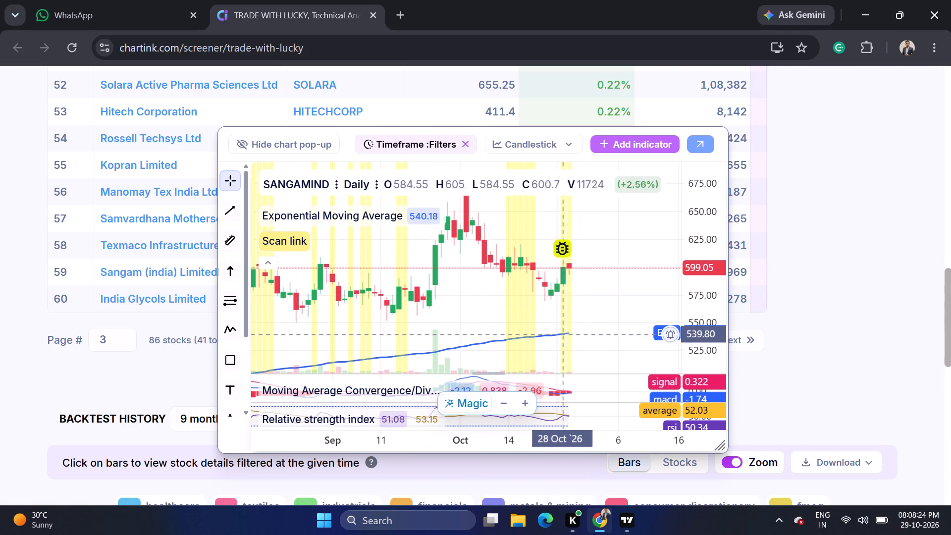
{"action": "scroll", "coordinate": [623, 329], "scroll_direction": "up", "scroll_amount": 1}
{"action": "scroll", "coordinate": [625, 330], "scroll_direction": "down", "scroll_amount": 9}
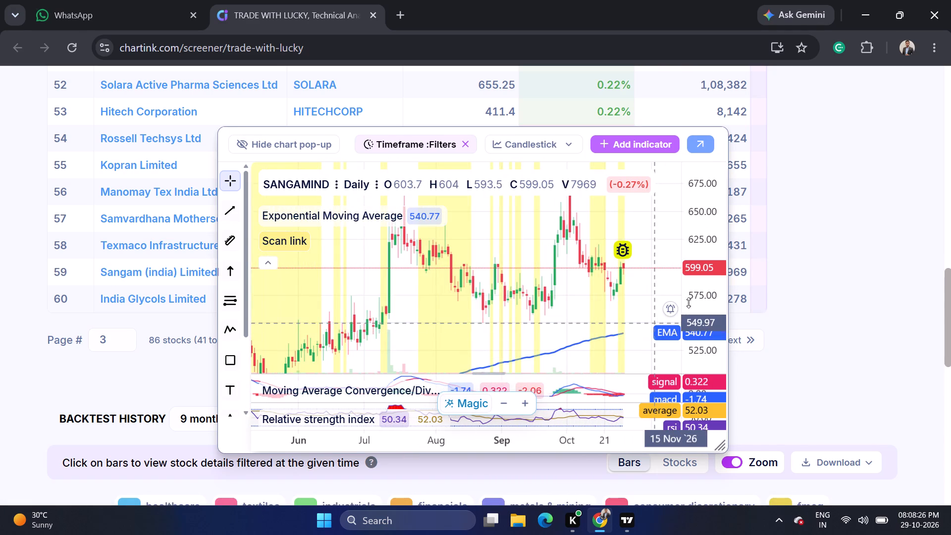
{"action": "scroll", "coordinate": [692, 296], "scroll_direction": "down", "scroll_amount": 4}
{"action": "left_click", "coordinate": [0, 305]}
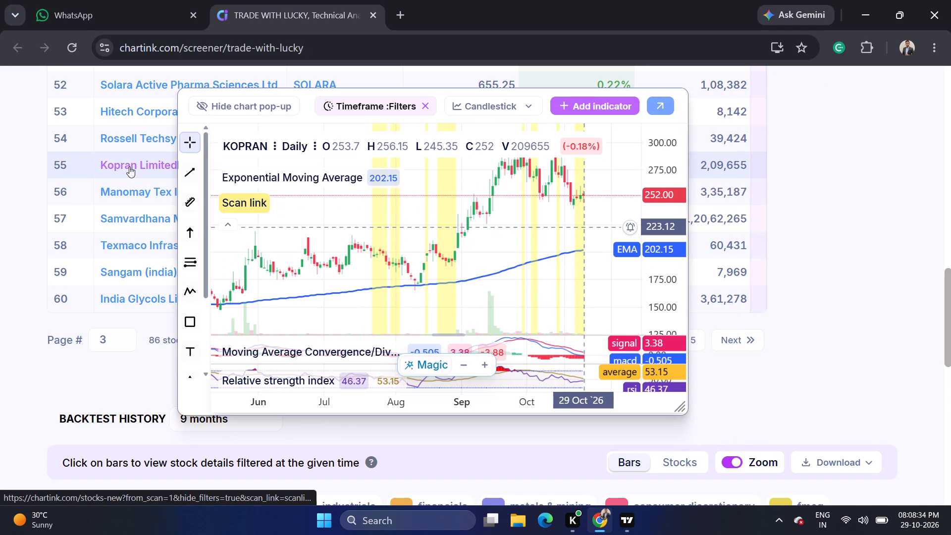
Examine Kopran's and Hitech Corporation's daily charts, and preview those of Solara Active Pharma and Nupur Recyclers.
{"action": "scroll", "coordinate": [667, 231], "scroll_direction": "up", "scroll_amount": 6}
{"action": "left_click_drag", "start_coordinate": [588, 222], "coordinate": [560, 281]}
{"action": "scroll", "coordinate": [645, 269], "scroll_direction": "up", "scroll_amount": 5}
{"action": "scroll", "coordinate": [530, 281], "scroll_direction": "up", "scroll_amount": 4}
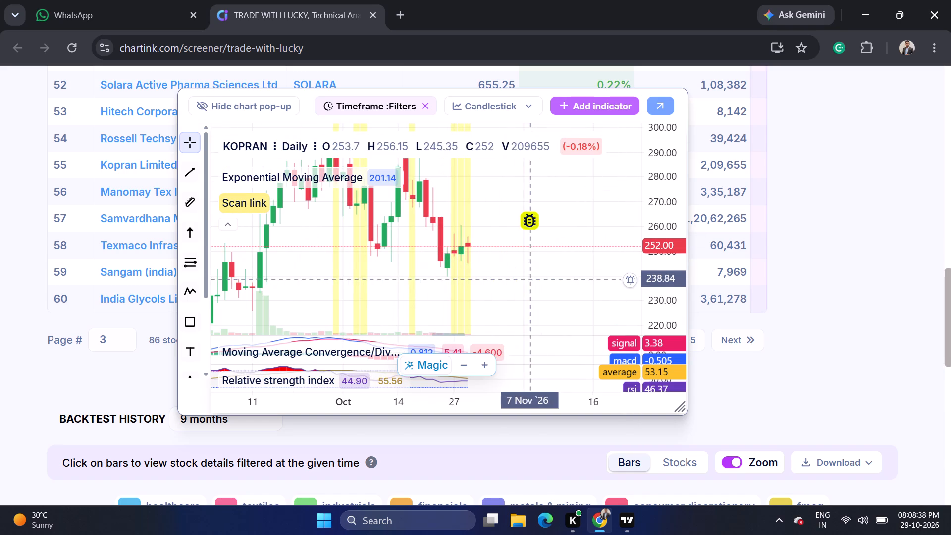
{"action": "left_click", "coordinate": [0, 248]}
{"action": "scroll", "coordinate": [0, 248], "scroll_direction": "up", "scroll_amount": 3}
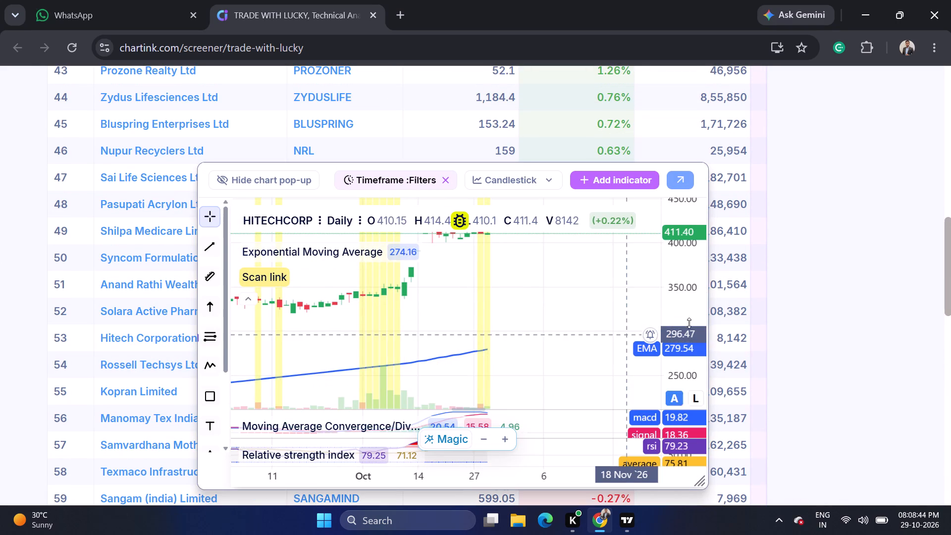
{"action": "scroll", "coordinate": [684, 321], "scroll_direction": "down", "scroll_amount": 3}
{"action": "scroll", "coordinate": [600, 326], "scroll_direction": "down", "scroll_amount": 6}
{"action": "left_click", "coordinate": [0, 317]}
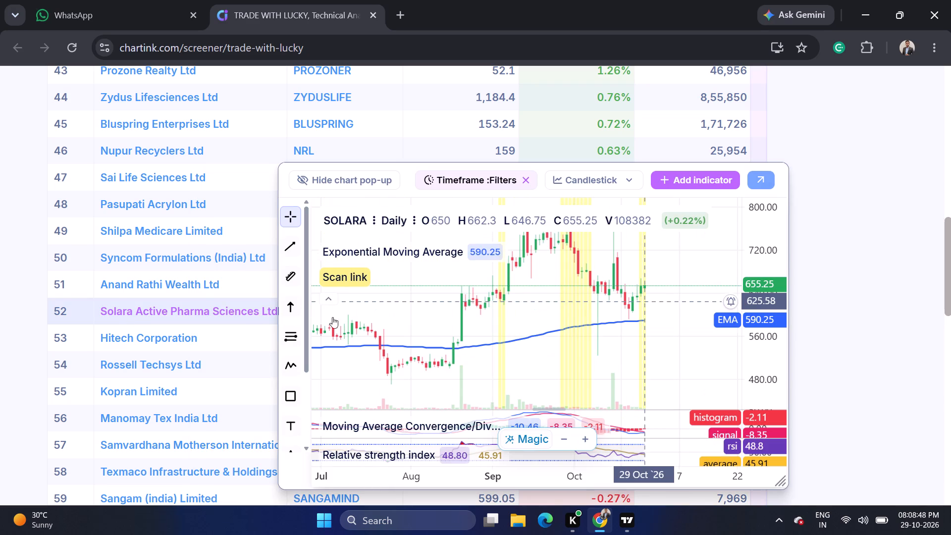
{"action": "left_click", "coordinate": [0, 321]}
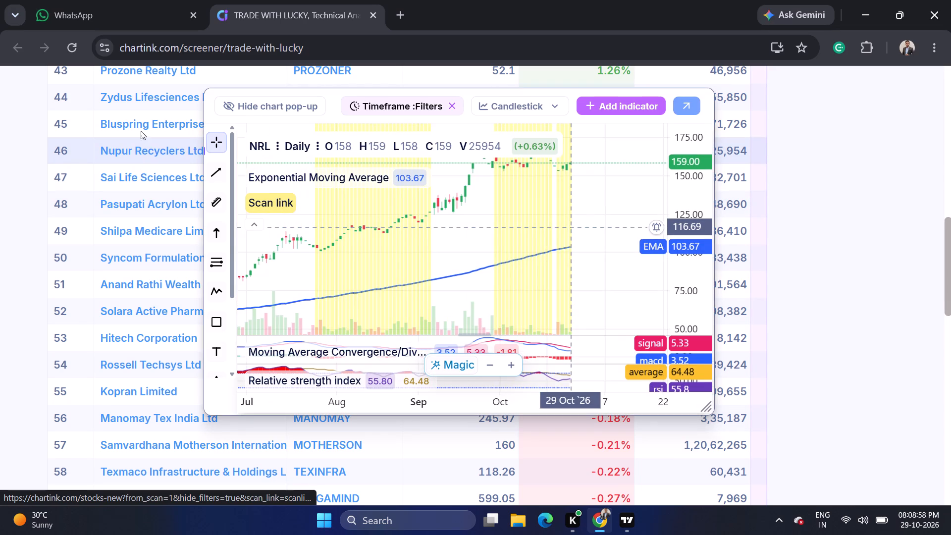
{"action": "left_click", "coordinate": [0, 162]}
Examine N R Agarwal Industries' daily chart, focusing on the September and October price action.
{"action": "scroll", "coordinate": [0, 165], "scroll_direction": "up", "scroll_amount": 3}
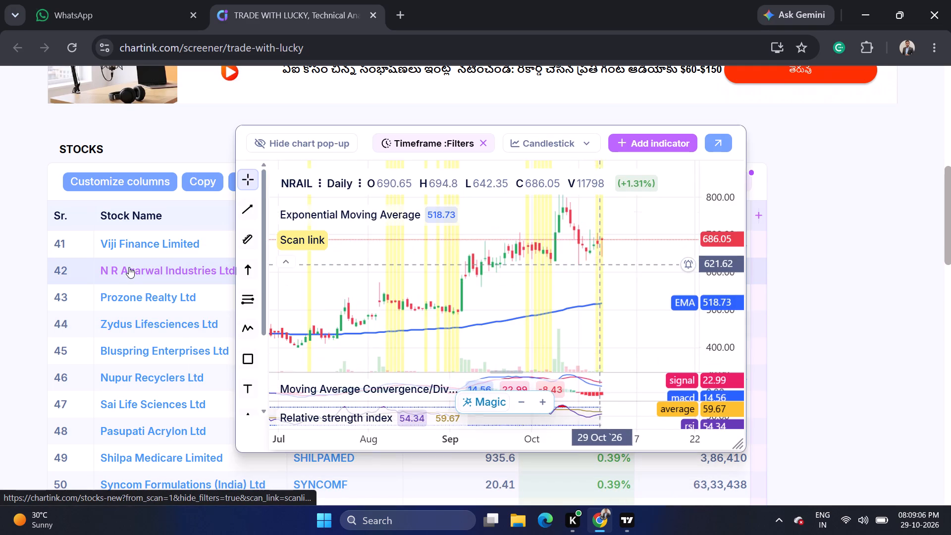
{"action": "left_click", "coordinate": [0, 267]}
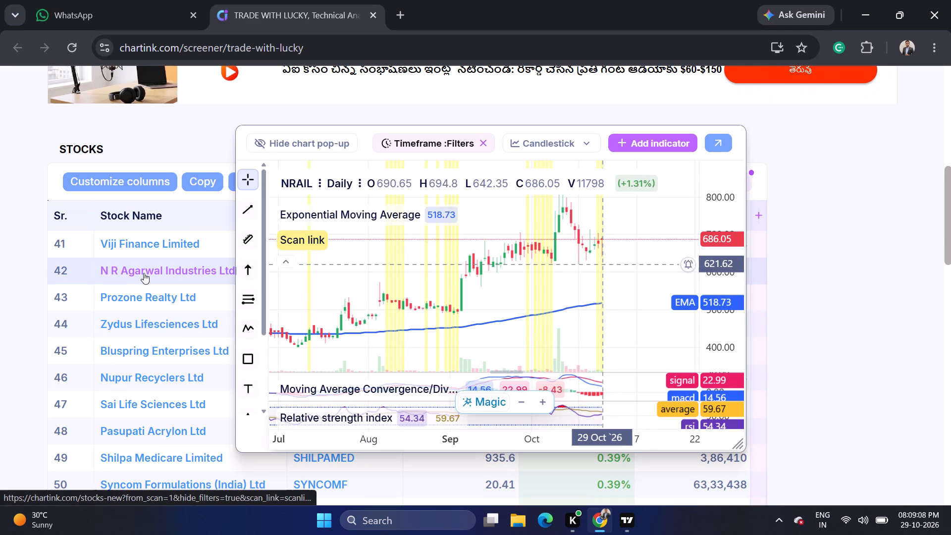
{"action": "scroll", "coordinate": [716, 286], "scroll_direction": "up", "scroll_amount": 4}
{"action": "scroll", "coordinate": [638, 297], "scroll_direction": "up", "scroll_amount": 5}
{"action": "left_click_drag", "start_coordinate": [618, 280], "coordinate": [603, 369]}
{"action": "scroll", "coordinate": [600, 346], "scroll_direction": "down", "scroll_amount": 2}
{"action": "left_click", "coordinate": [605, 328]}
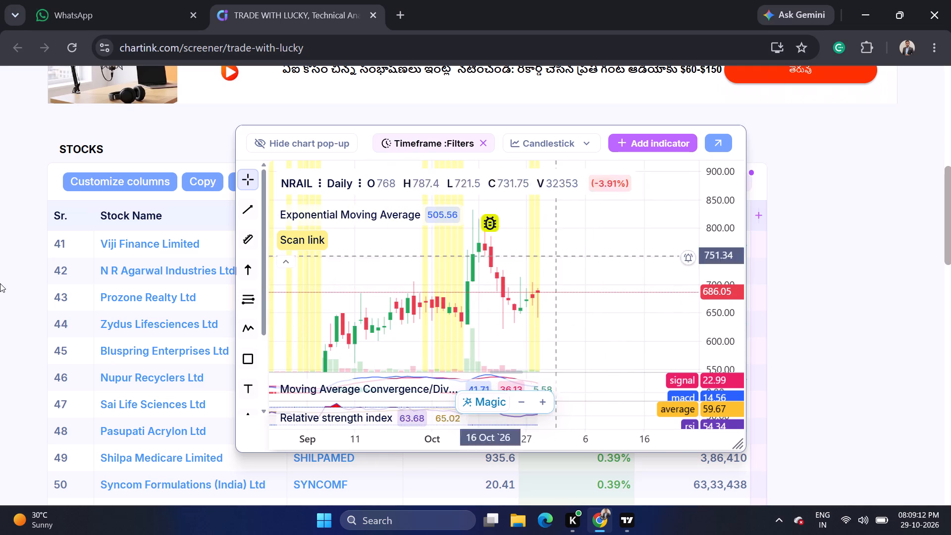
{"action": "left_click", "coordinate": [0, 287]}
Open page 2 of the screener results and preview charts including Gretex Corporate Services, Ram Ratna Wires and Sigma Advanced System.
{"action": "scroll", "coordinate": [0, 288], "scroll_direction": "down", "scroll_amount": 5}
{"action": "left_click", "coordinate": [598, 429]}
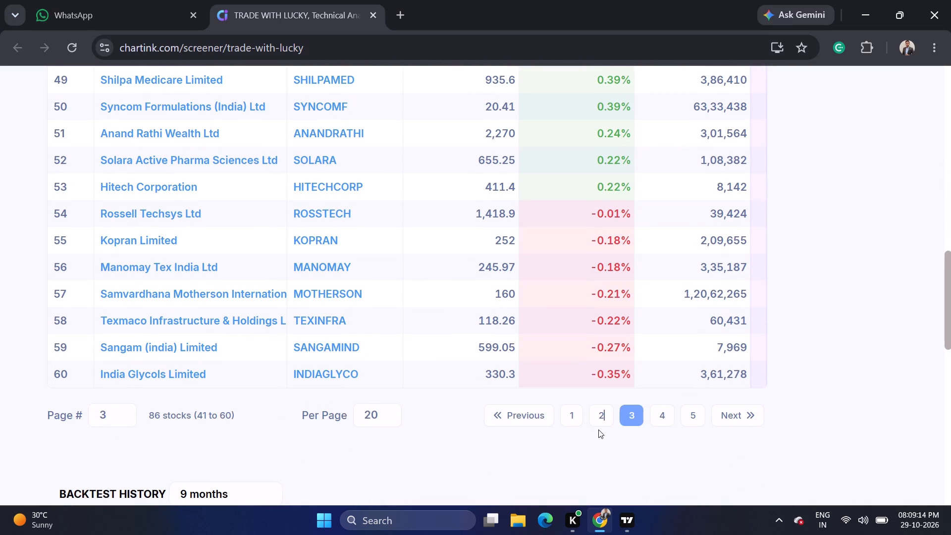
{"action": "left_click", "coordinate": [598, 423]}
{"action": "scroll", "coordinate": [694, 271], "scroll_direction": "down", "scroll_amount": 4}
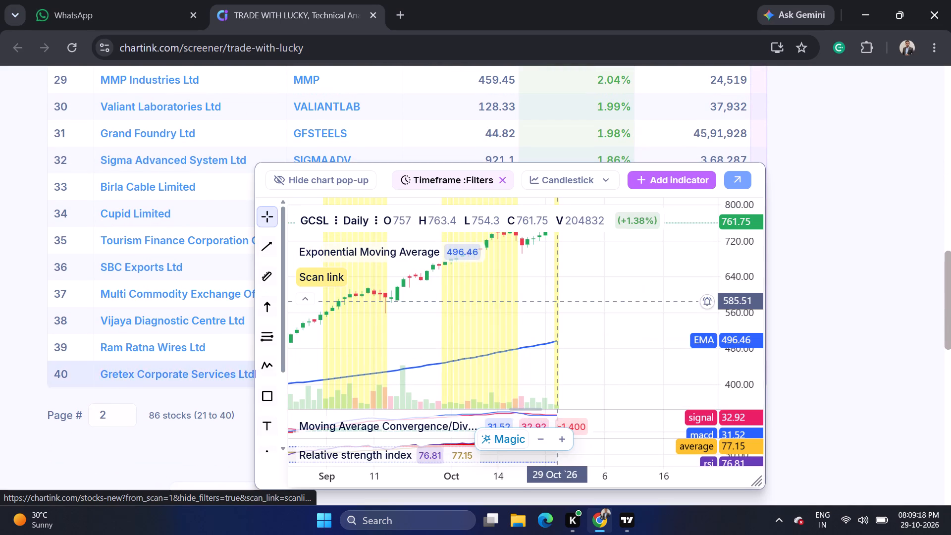
{"action": "scroll", "coordinate": [731, 303], "scroll_direction": "down", "scroll_amount": 10}
{"action": "left_click", "coordinate": [0, 349]}
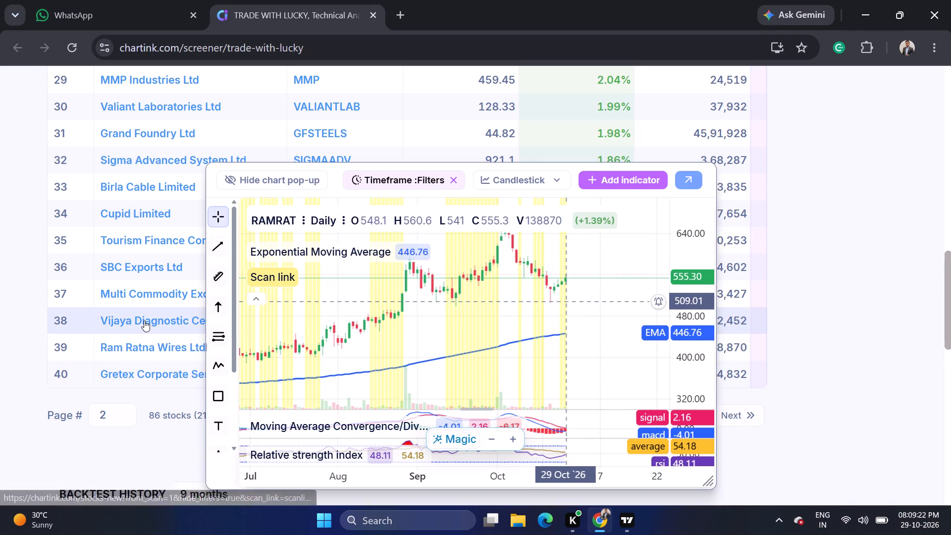
{"action": "left_click", "coordinate": [0, 320]}
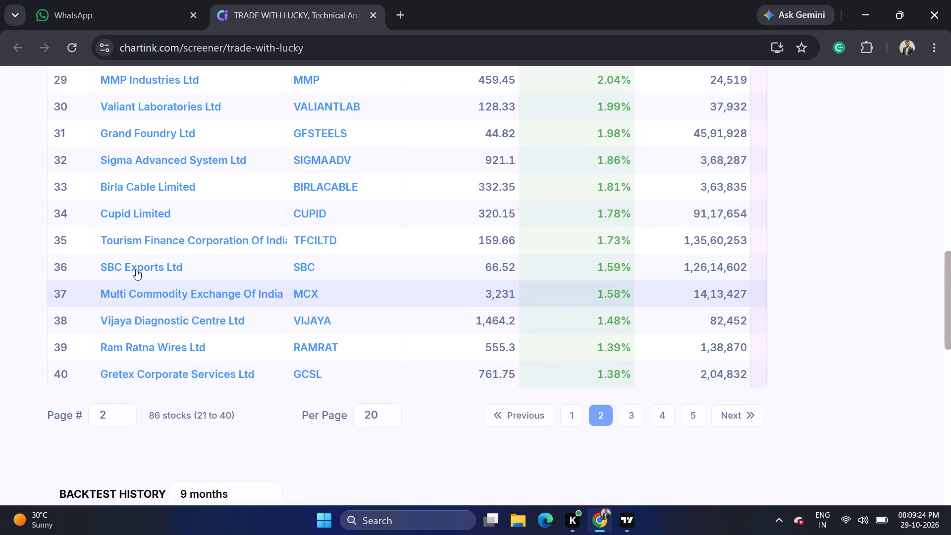
{"action": "left_click", "coordinate": [0, 262]}
{"action": "scroll", "coordinate": [2, 259], "scroll_direction": "up", "scroll_amount": 1}
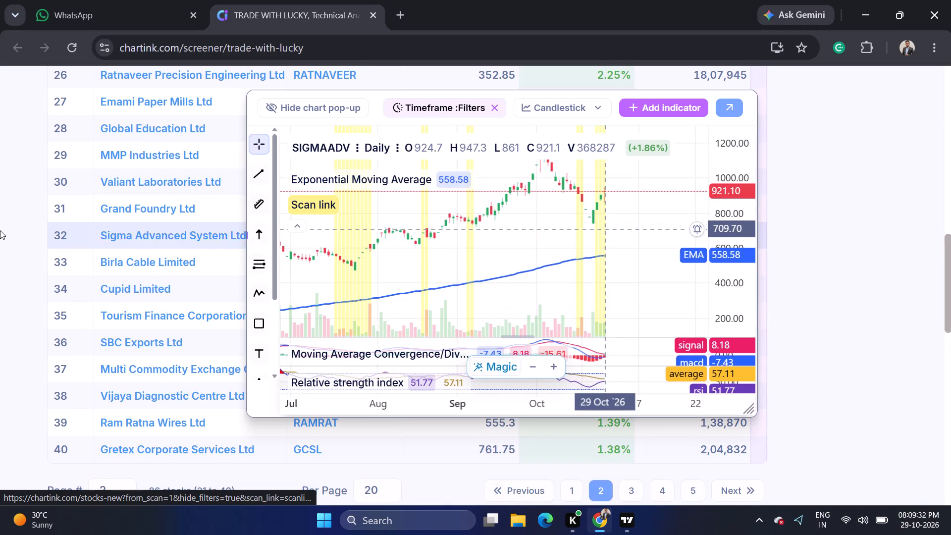
{"action": "left_click", "coordinate": [0, 230]}
Examine MMP Industries' recent price action on its daily chart.
{"action": "scroll", "coordinate": [0, 232], "scroll_direction": "up", "scroll_amount": 1}
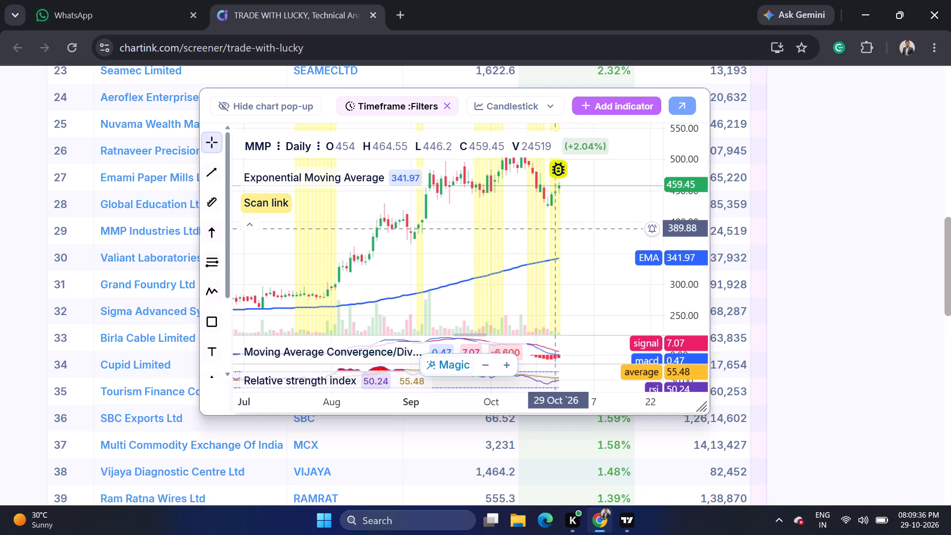
{"action": "scroll", "coordinate": [688, 242], "scroll_direction": "up", "scroll_amount": 5}
{"action": "left_click_drag", "start_coordinate": [607, 251], "coordinate": [602, 323]}
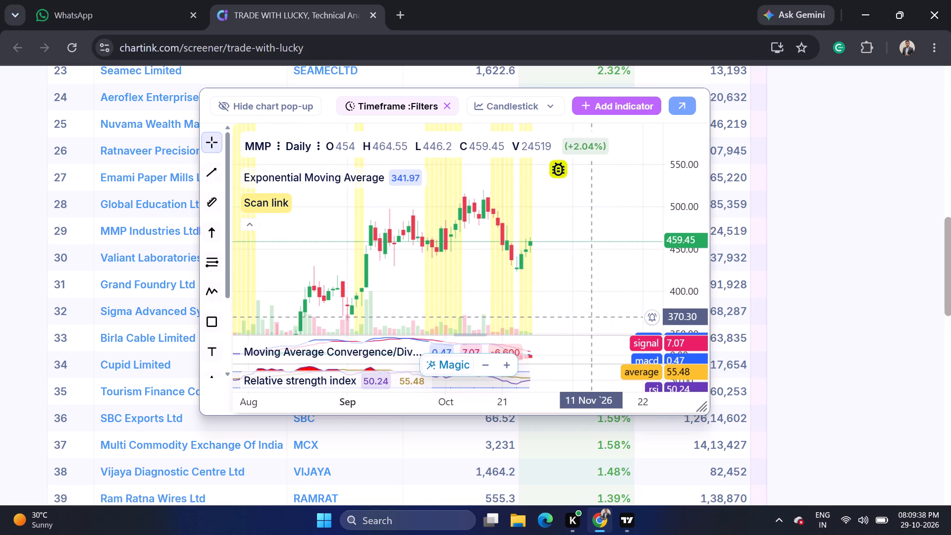
{"action": "scroll", "coordinate": [593, 320], "scroll_direction": "up", "scroll_amount": 1}
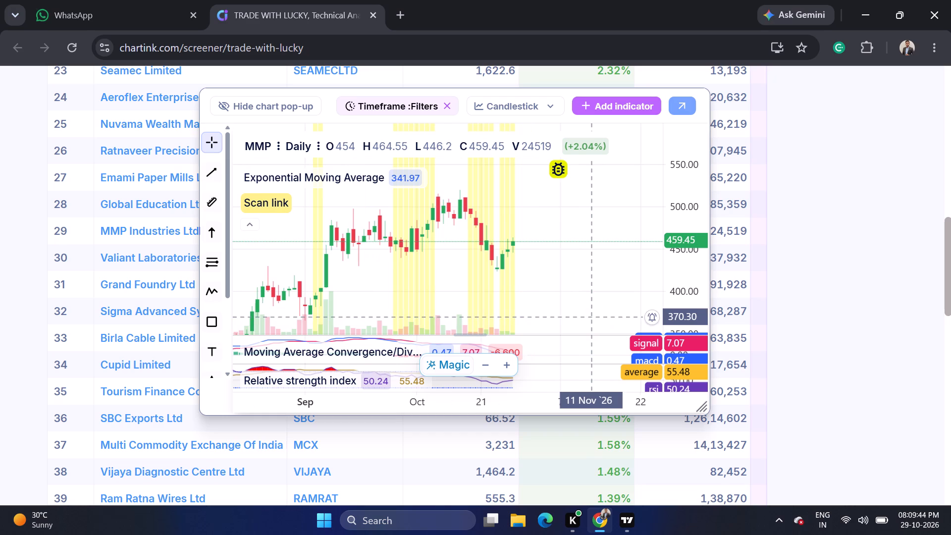
Switch to TradingView and open the NSE chart of MMP Industries (MMP).
{"action": "left_click", "coordinate": [623, 526]}
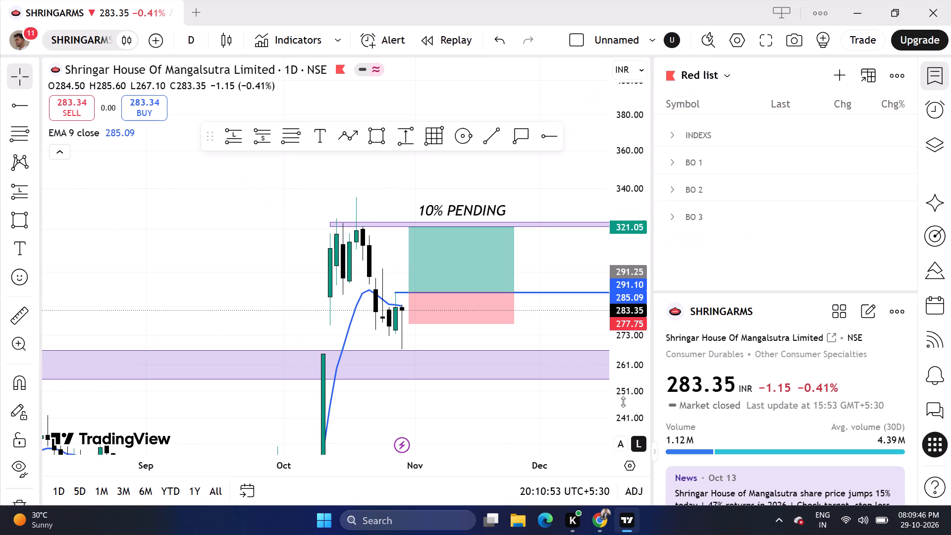
{"action": "type", "text": "MMP"}
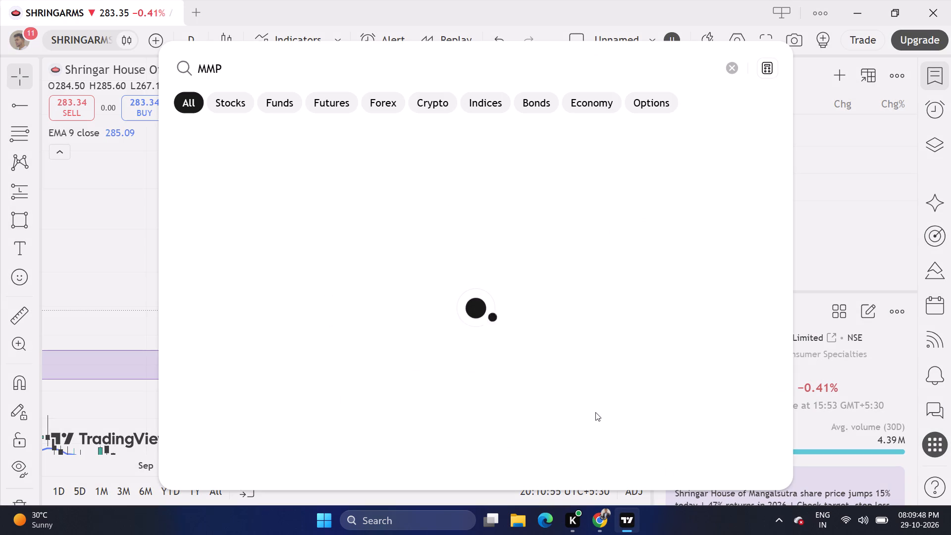
{"action": "left_click", "coordinate": [419, 144]}
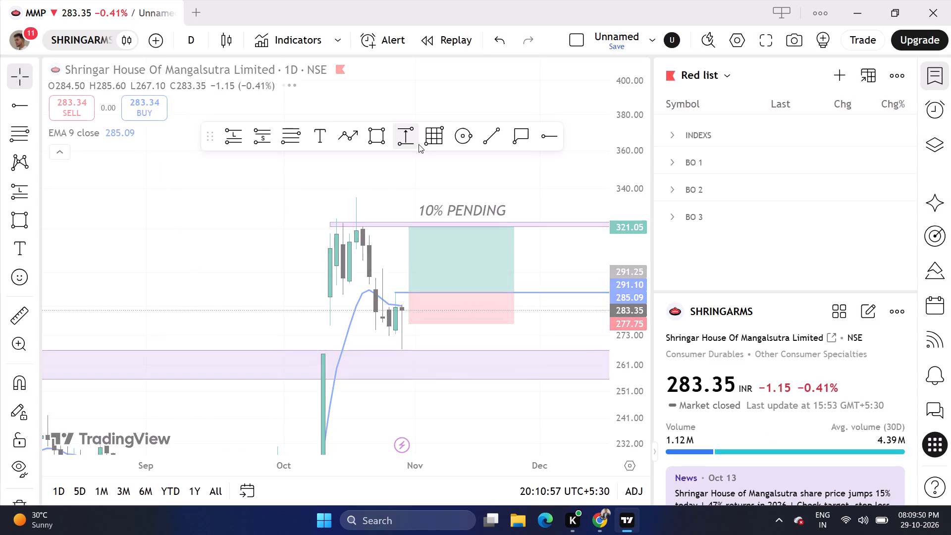
Draw a Fibonacci retracement on MMP from the upper purple zone at about 625.95 down to the lower zone at about 326.95.
{"action": "scroll", "coordinate": [632, 320], "scroll_direction": "down", "scroll_amount": 4}
{"action": "scroll", "coordinate": [476, 318], "scroll_direction": "up", "scroll_amount": 1}
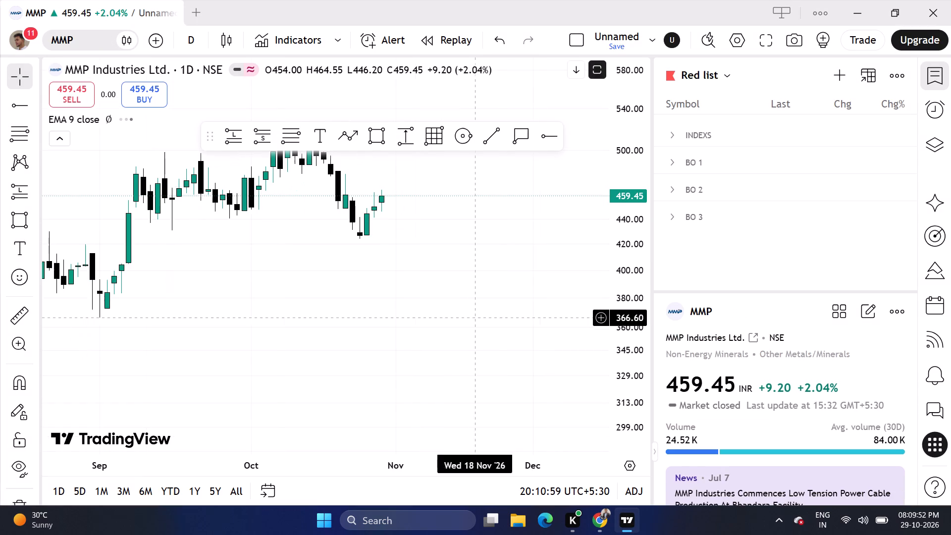
{"action": "left_click_drag", "start_coordinate": [455, 280], "coordinate": [469, 340]}
{"action": "scroll", "coordinate": [470, 339], "scroll_direction": "down", "scroll_amount": 5}
{"action": "scroll", "coordinate": [638, 323], "scroll_direction": "down", "scroll_amount": 6}
{"action": "scroll", "coordinate": [582, 336], "scroll_direction": "down", "scroll_amount": 3}
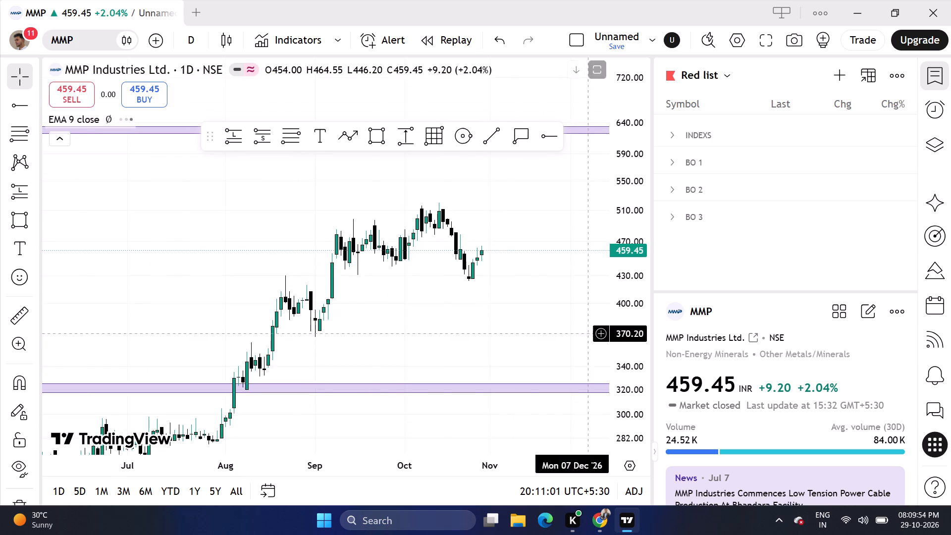
{"action": "scroll", "coordinate": [582, 336], "scroll_direction": "down", "scroll_amount": 12}
{"action": "scroll", "coordinate": [528, 407], "scroll_direction": "up", "scroll_amount": 3}
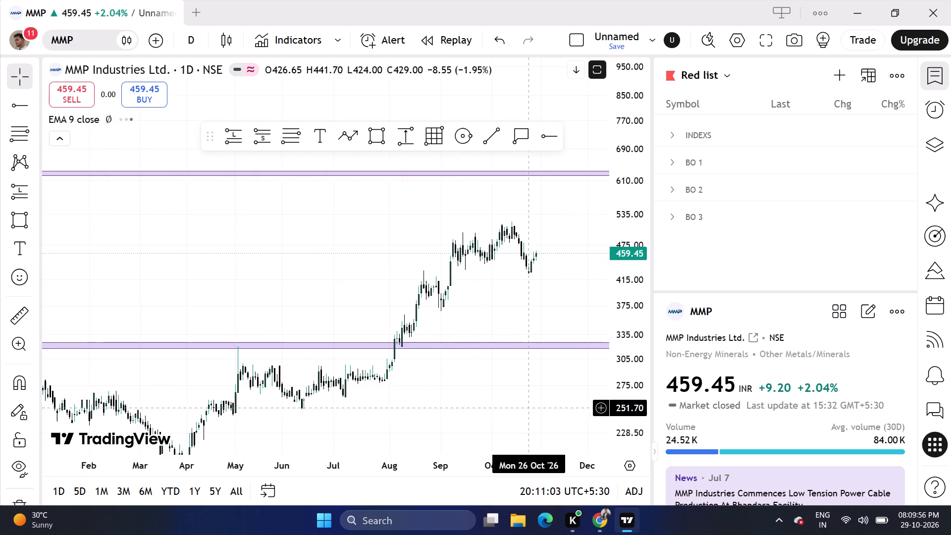
{"action": "scroll", "coordinate": [529, 409], "scroll_direction": "up", "scroll_amount": 1}
{"action": "left_click", "coordinate": [303, 135]}
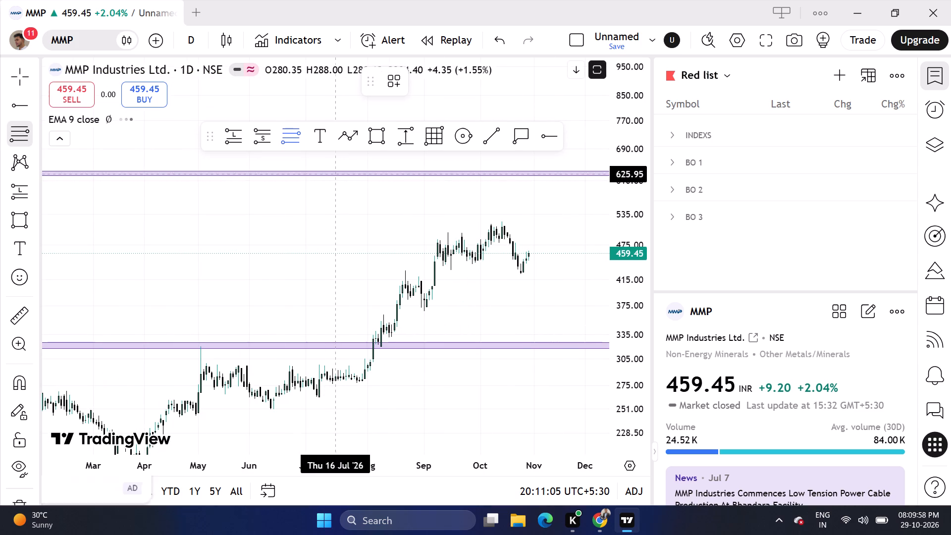
{"action": "left_click", "coordinate": [337, 174]}
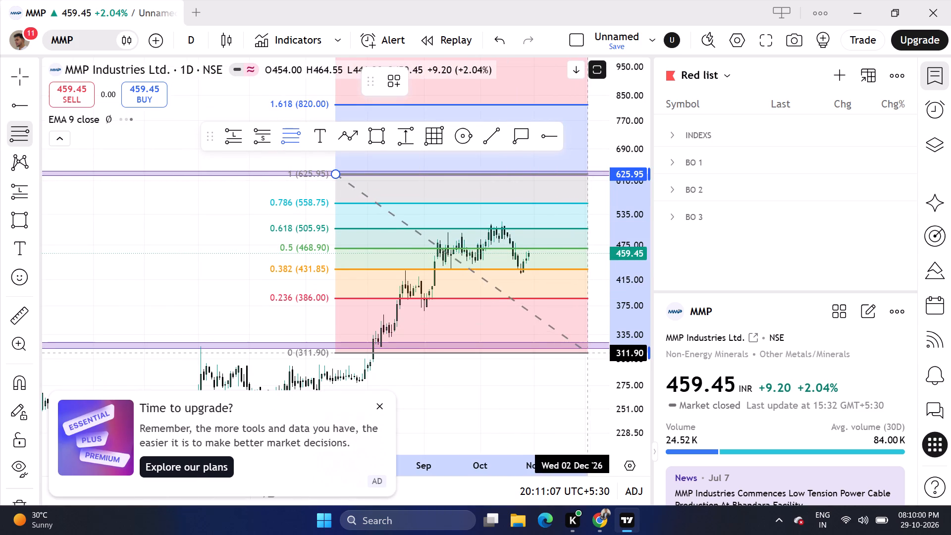
{"action": "left_click", "coordinate": [591, 341]}
{"action": "left_click", "coordinate": [541, 376]}
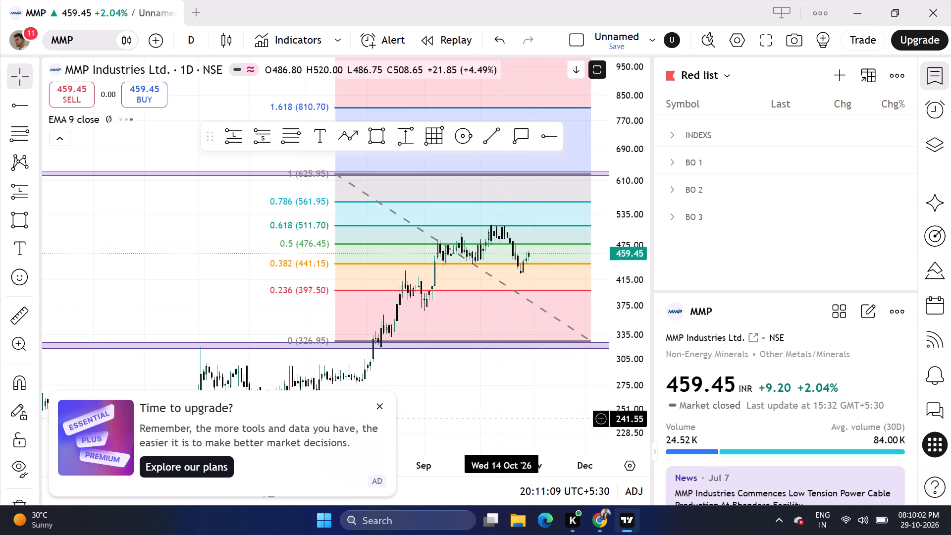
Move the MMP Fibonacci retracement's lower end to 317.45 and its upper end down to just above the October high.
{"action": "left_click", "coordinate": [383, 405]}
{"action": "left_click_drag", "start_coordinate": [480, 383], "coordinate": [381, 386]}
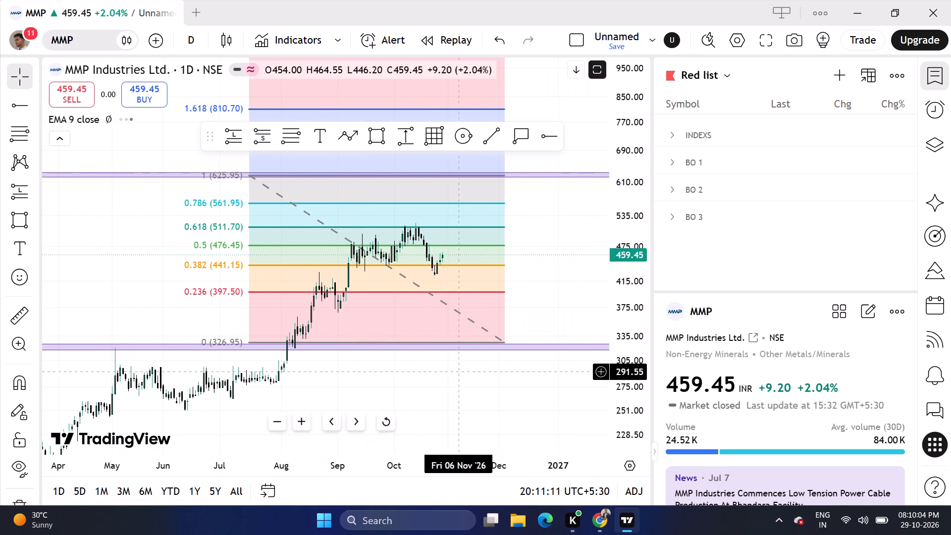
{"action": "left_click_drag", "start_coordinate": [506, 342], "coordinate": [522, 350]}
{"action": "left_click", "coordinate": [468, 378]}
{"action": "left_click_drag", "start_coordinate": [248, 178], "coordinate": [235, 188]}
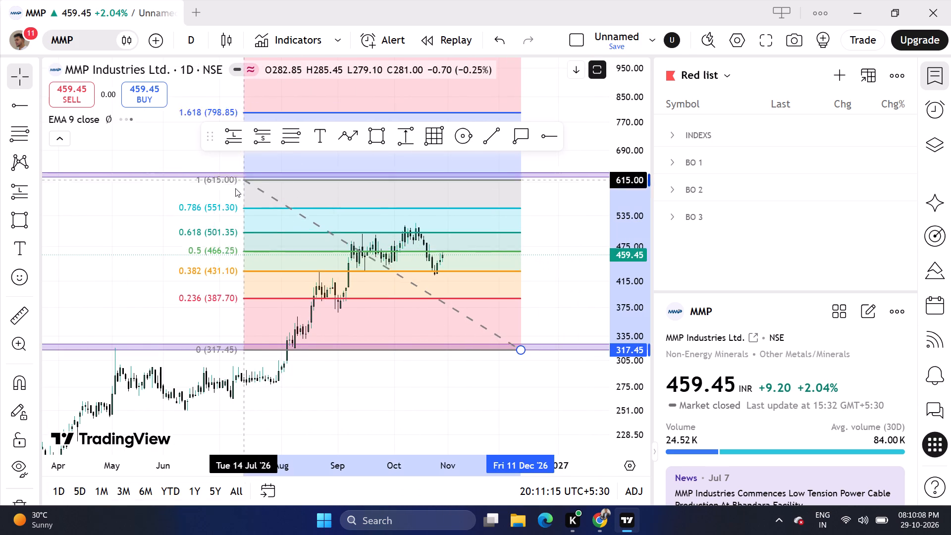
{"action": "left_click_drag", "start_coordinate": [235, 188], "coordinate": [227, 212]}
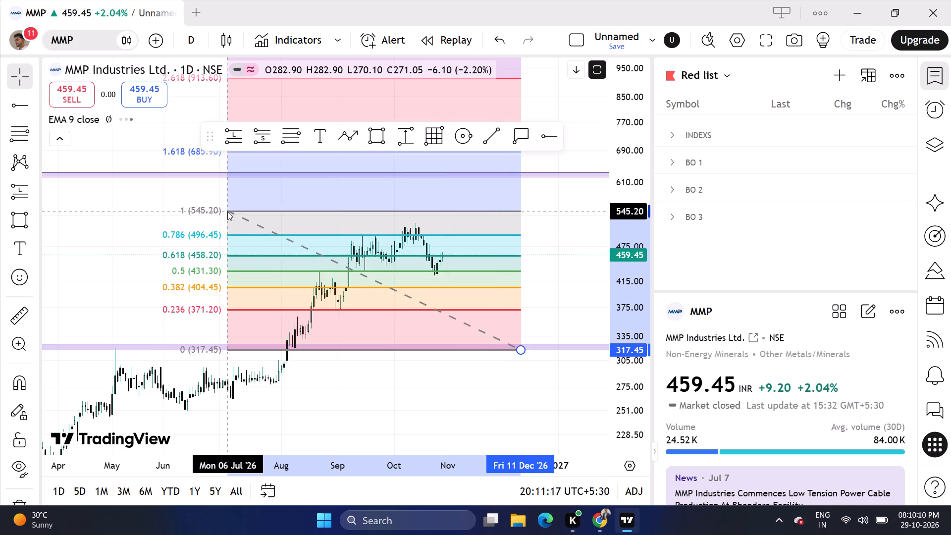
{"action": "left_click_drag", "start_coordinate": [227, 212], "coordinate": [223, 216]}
Delete the Fibonacci retracement from the MMP chart.
{"action": "left_click", "coordinate": [583, 81]}
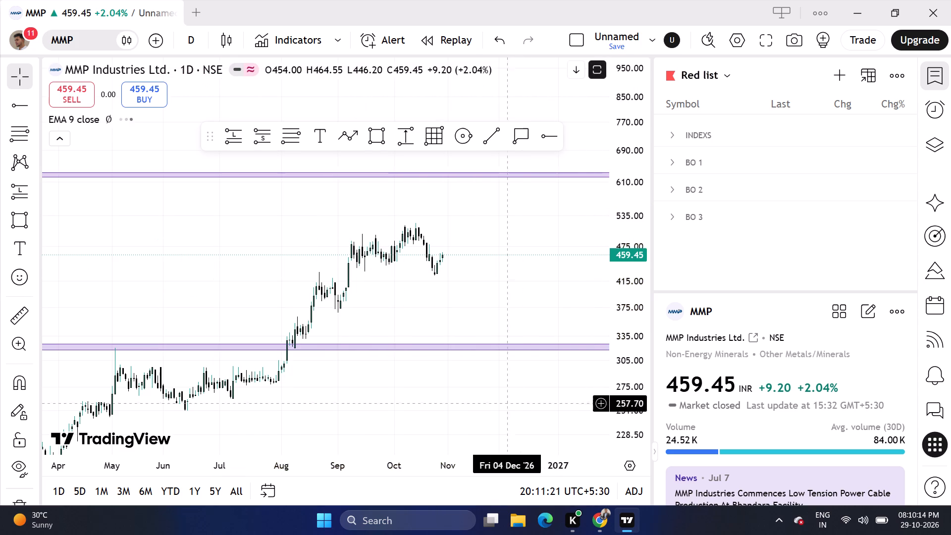
Switch to Chartink in Chrome and preview charts from page 2 of the results, including Ratnaveer Precision Engineering and Eimco Elecon.
{"action": "left_click", "coordinate": [606, 522]}
{"action": "left_click", "coordinate": [0, 237]}
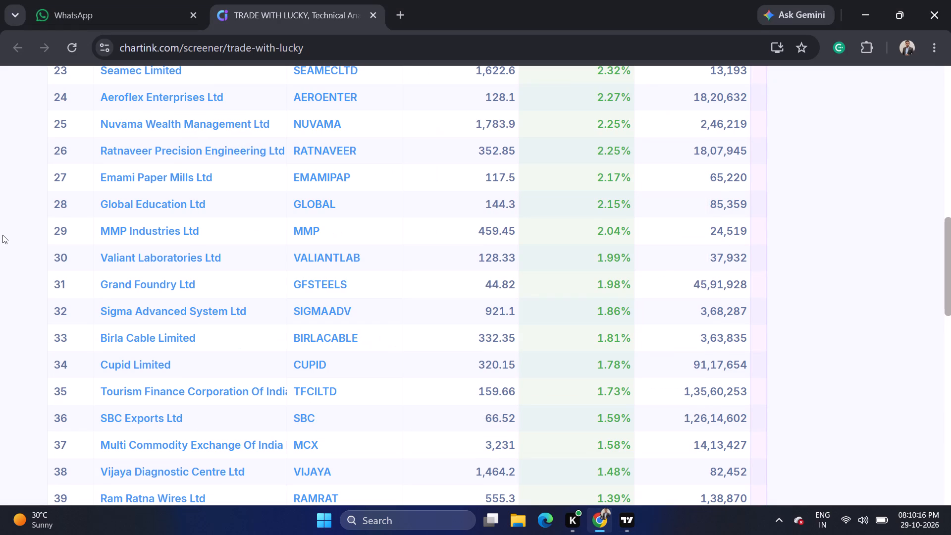
{"action": "scroll", "coordinate": [0, 204], "scroll_direction": "up", "scroll_amount": 1}
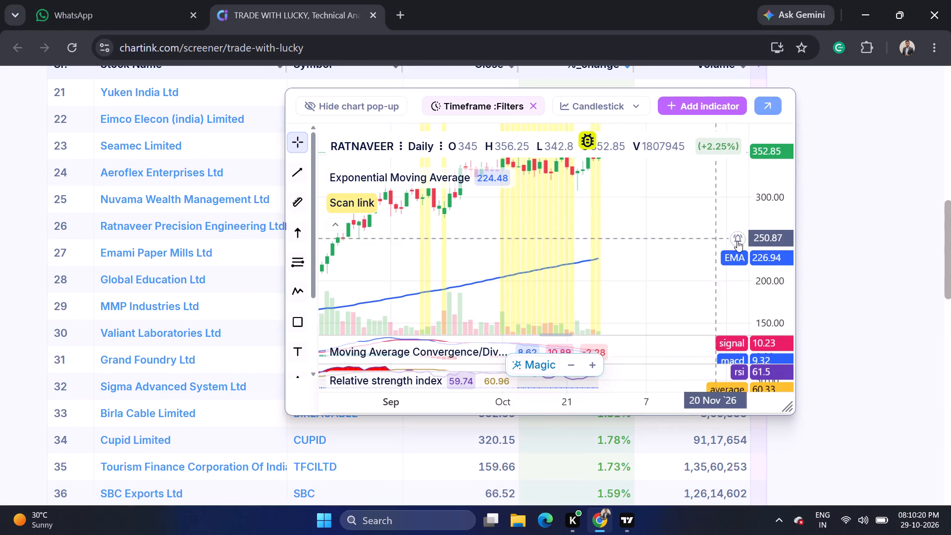
{"action": "scroll", "coordinate": [751, 240], "scroll_direction": "down", "scroll_amount": 2}
{"action": "left_click", "coordinate": [635, 249]}
{"action": "left_click", "coordinate": [0, 219]}
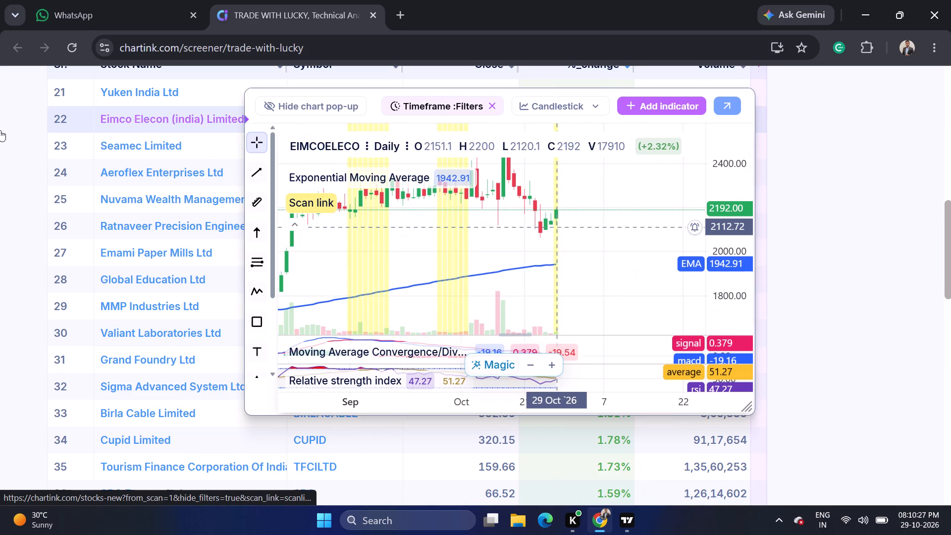
{"action": "left_click", "coordinate": [0, 130]}
{"action": "scroll", "coordinate": [4, 142], "scroll_direction": "up", "scroll_amount": 1}
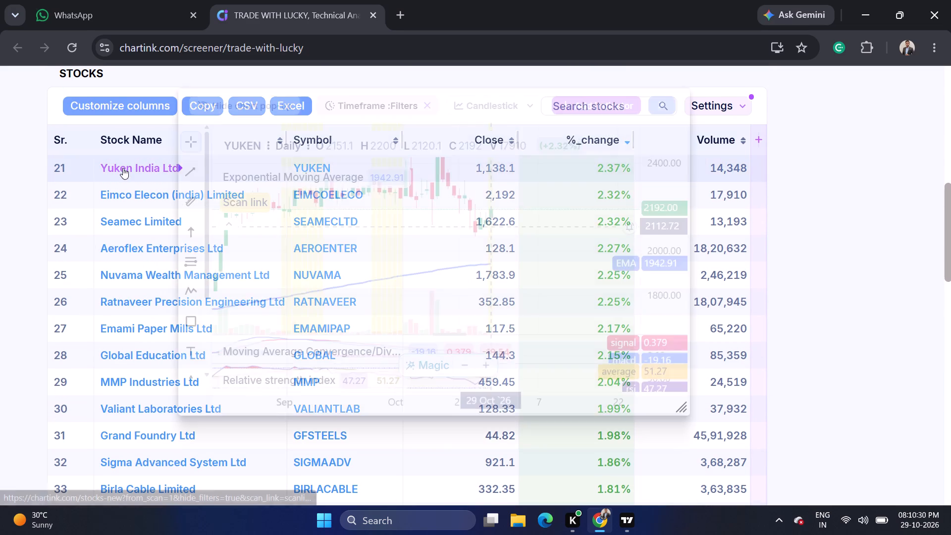
{"action": "left_click", "coordinate": [0, 186]}
Open page 1 of the screener results and preview charts including One 97 Communications and Indo Count Industries.
{"action": "scroll", "coordinate": [0, 189], "scroll_direction": "down", "scroll_amount": 6}
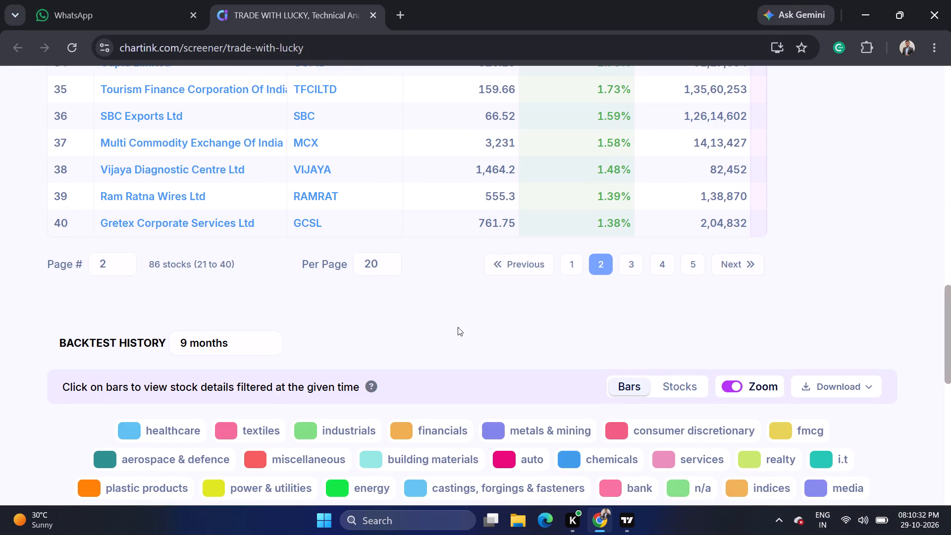
{"action": "left_click", "coordinate": [568, 263]}
{"action": "scroll", "coordinate": [540, 221], "scroll_direction": "down", "scroll_amount": 4}
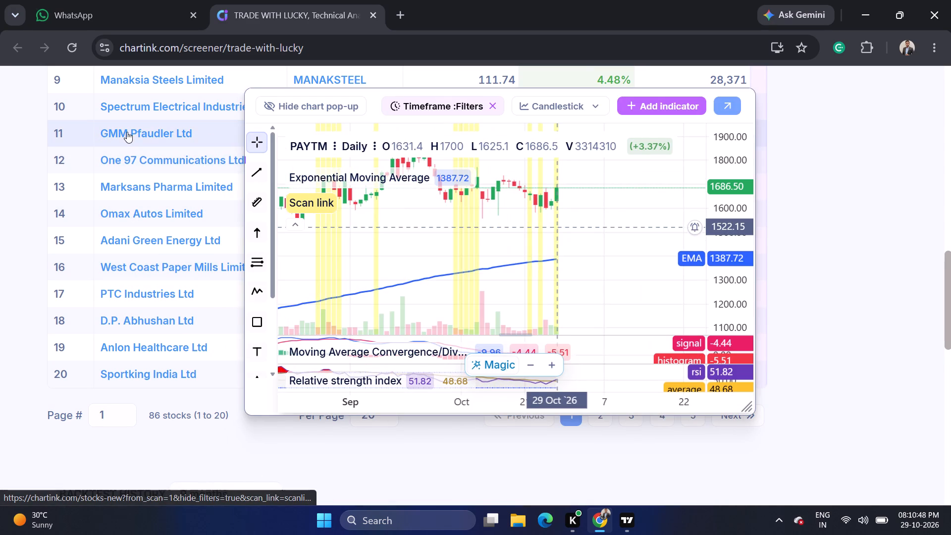
{"action": "left_click", "coordinate": [0, 195]}
{"action": "scroll", "coordinate": [4, 204], "scroll_direction": "up", "scroll_amount": 2}
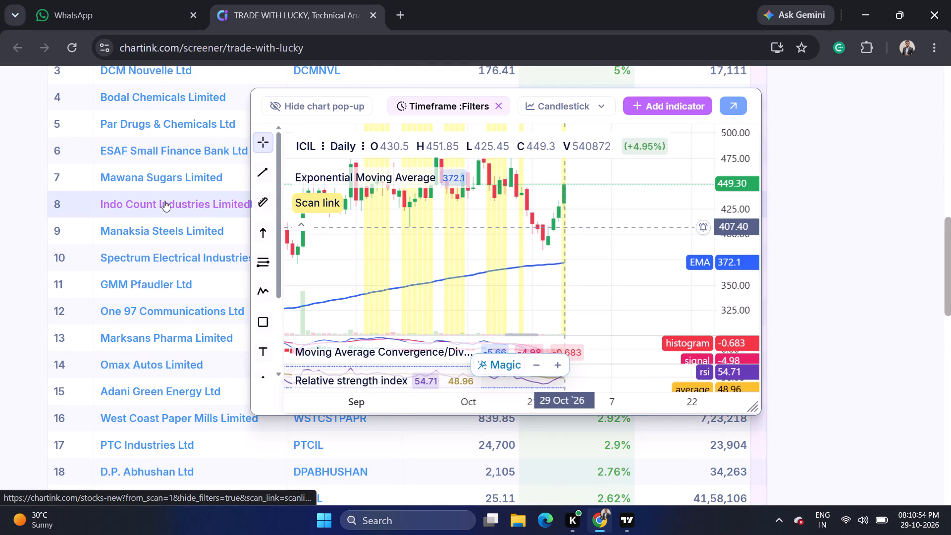
{"action": "left_click", "coordinate": [0, 204]}
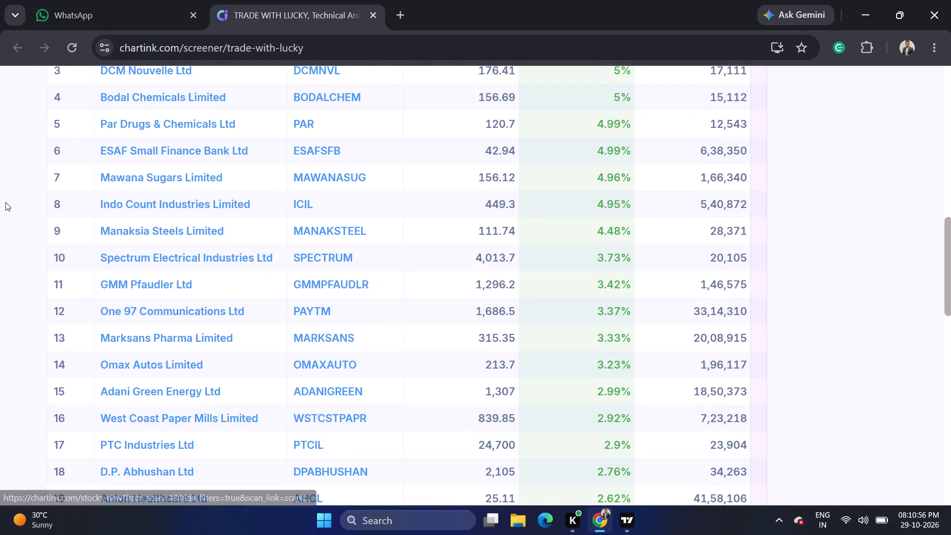
{"action": "scroll", "coordinate": [5, 202], "scroll_direction": "up", "scroll_amount": 3}
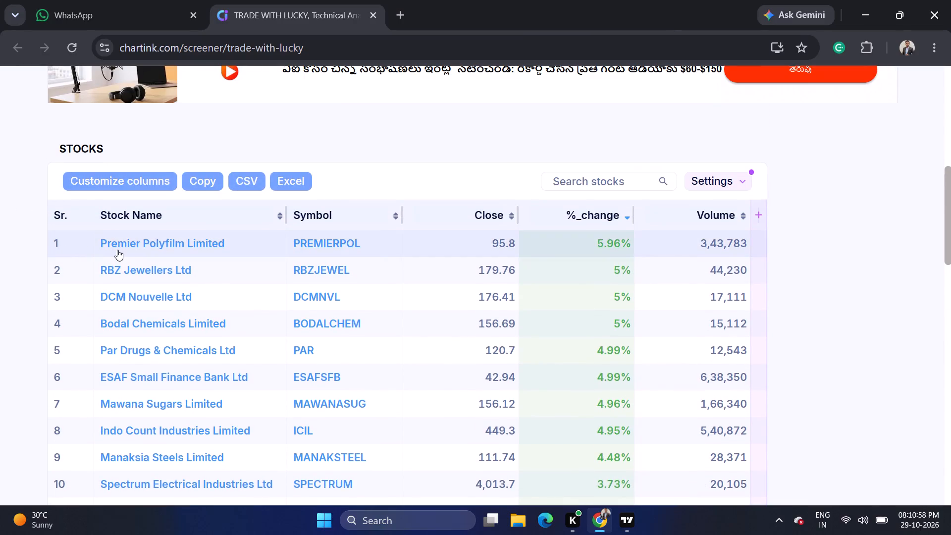
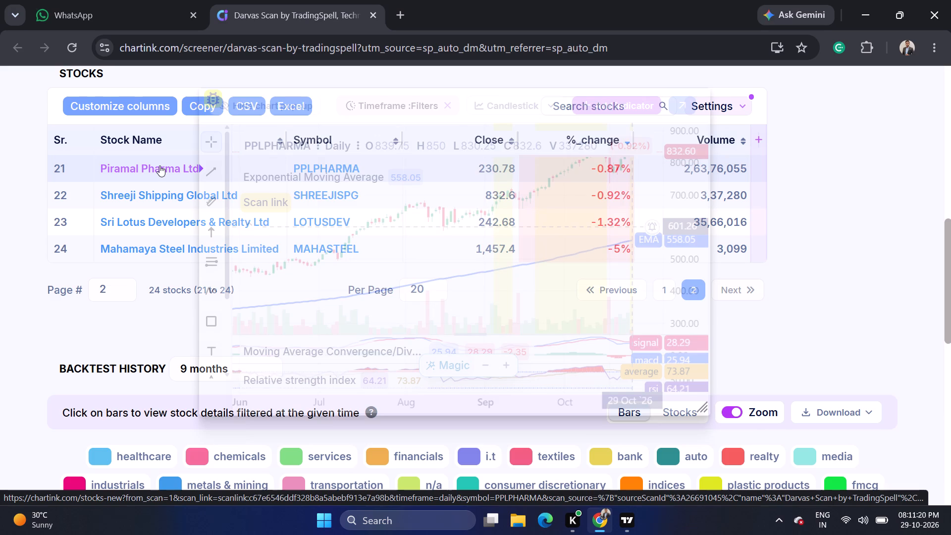
Open page 1 of the Darvas Scan results and preview charts including Sona BLW Precision Forgings, Tips Music, Oriental Hotels and FSN E-Commerce Ventures.
{"action": "left_click", "coordinate": [0, 177]}
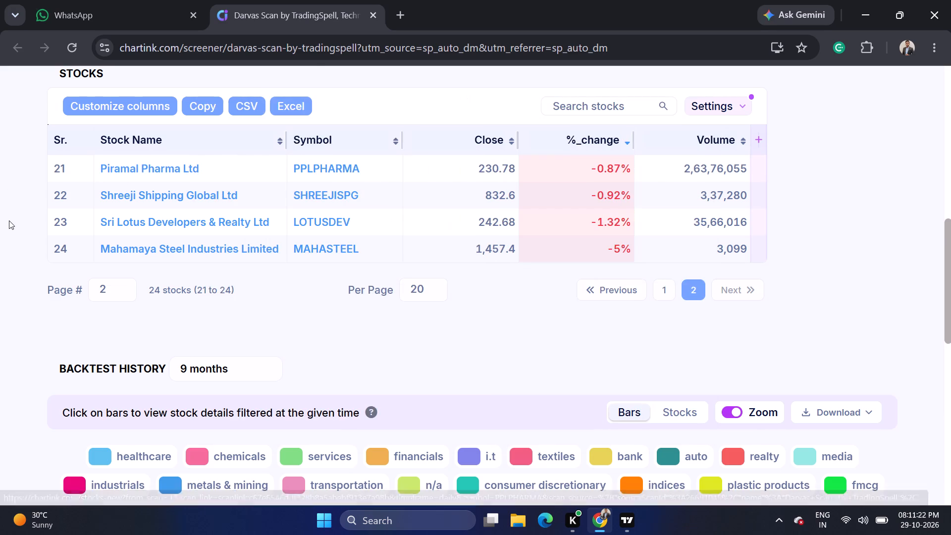
{"action": "scroll", "coordinate": [9, 224], "scroll_direction": "down", "scroll_amount": 1}
{"action": "left_click", "coordinate": [661, 211]}
{"action": "scroll", "coordinate": [645, 176], "scroll_direction": "down", "scroll_amount": 7}
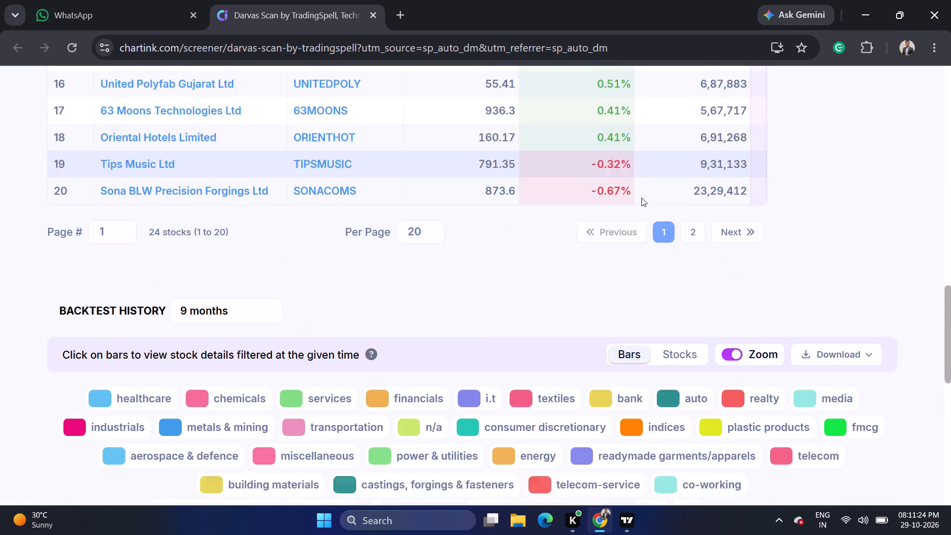
{"action": "scroll", "coordinate": [618, 269], "scroll_direction": "up", "scroll_amount": 1}
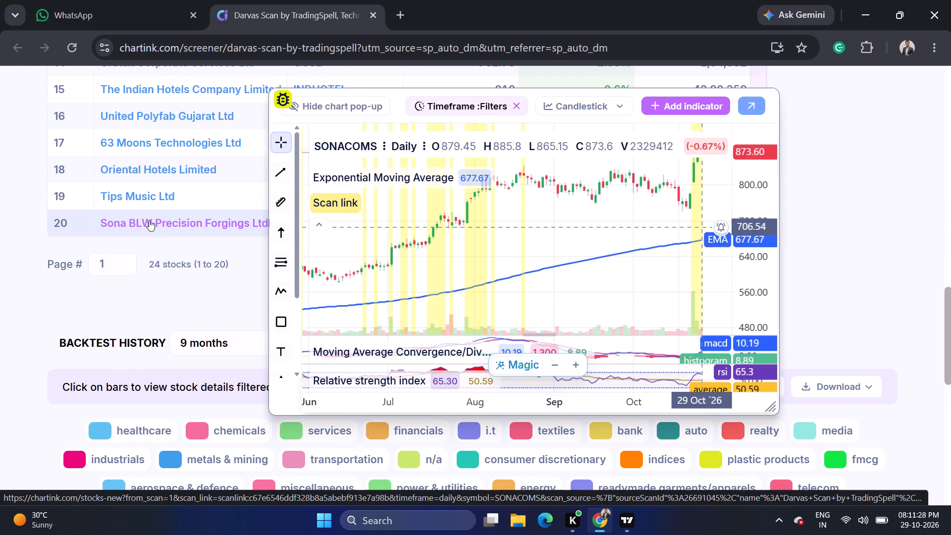
{"action": "scroll", "coordinate": [747, 218], "scroll_direction": "down", "scroll_amount": 2}
{"action": "scroll", "coordinate": [659, 253], "scroll_direction": "up", "scroll_amount": 2}
{"action": "left_click_drag", "start_coordinate": [659, 253], "coordinate": [646, 286]}
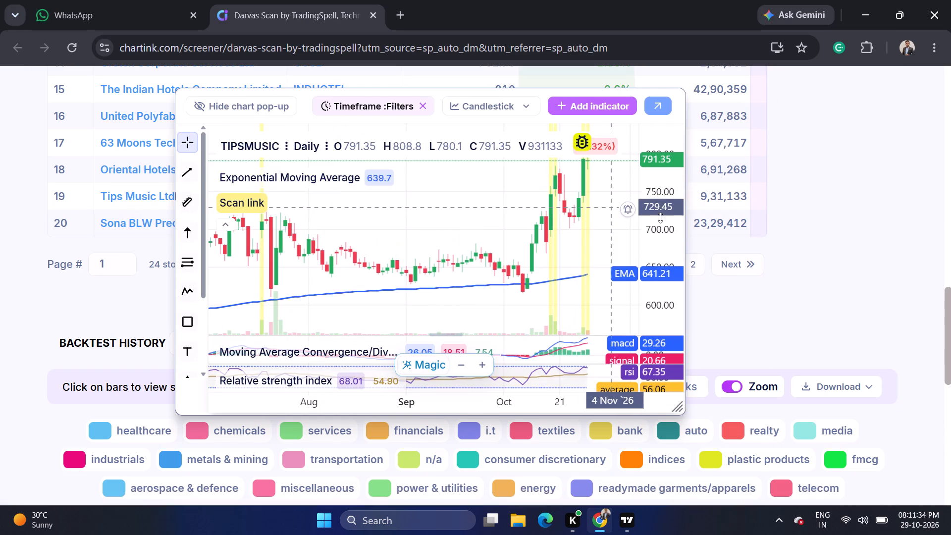
{"action": "scroll", "coordinate": [662, 232], "scroll_direction": "down", "scroll_amount": 3}
{"action": "scroll", "coordinate": [559, 278], "scroll_direction": "down", "scroll_amount": 5}
{"action": "left_click", "coordinate": [0, 169]}
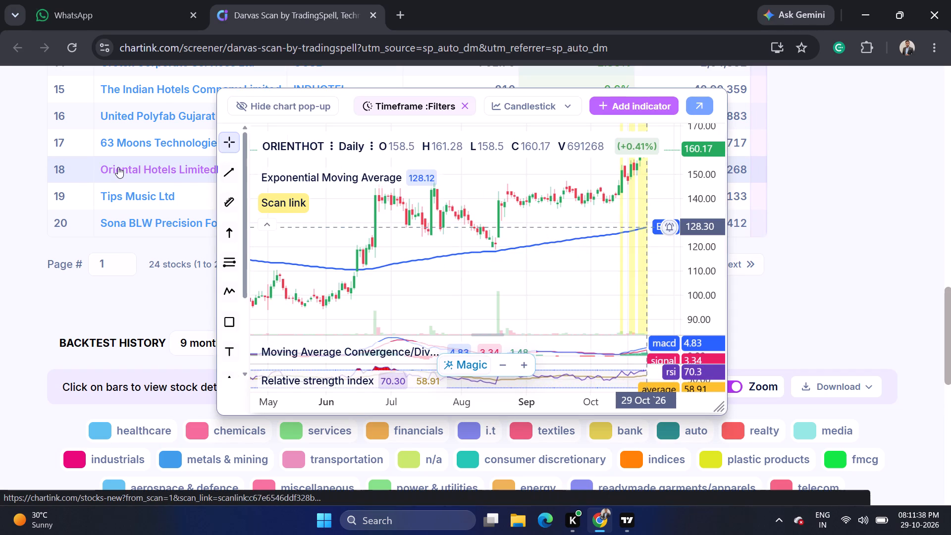
{"action": "left_click", "coordinate": [0, 164]}
{"action": "scroll", "coordinate": [6, 163], "scroll_direction": "up", "scroll_amount": 3}
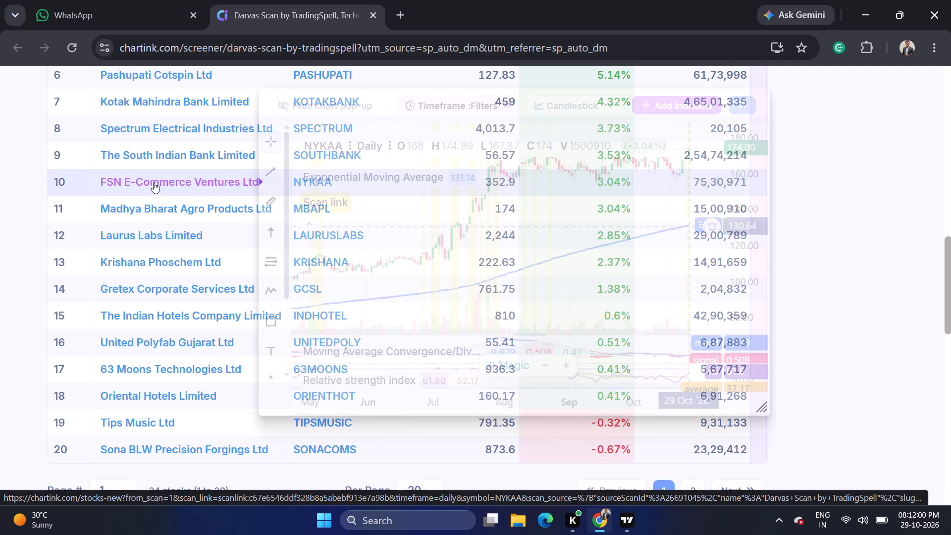
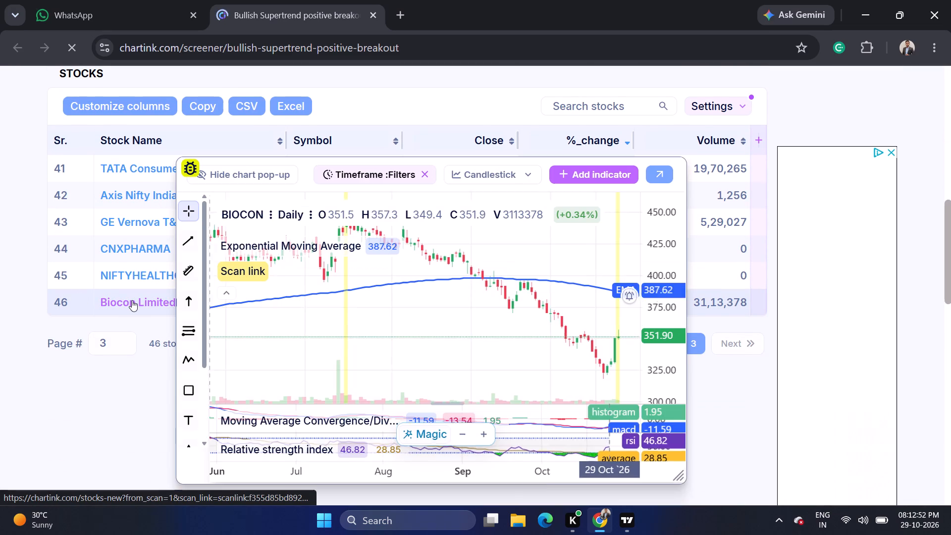
Preview charts on page 3 of the Bullish Supertrend positive breakout results, including Biocon, GE Vernova T&D India and TATA Consumer Products.
{"action": "left_click", "coordinate": [0, 267]}
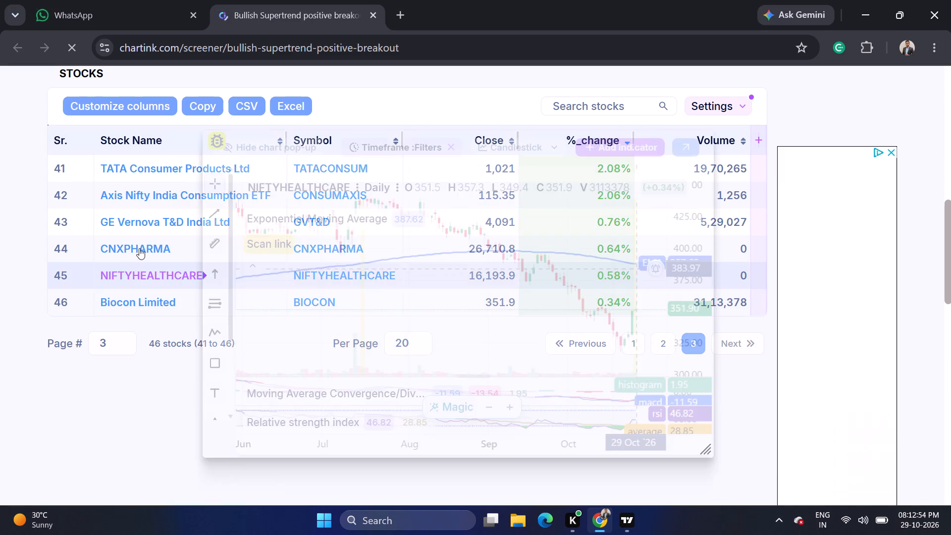
{"action": "left_click", "coordinate": [0, 255]}
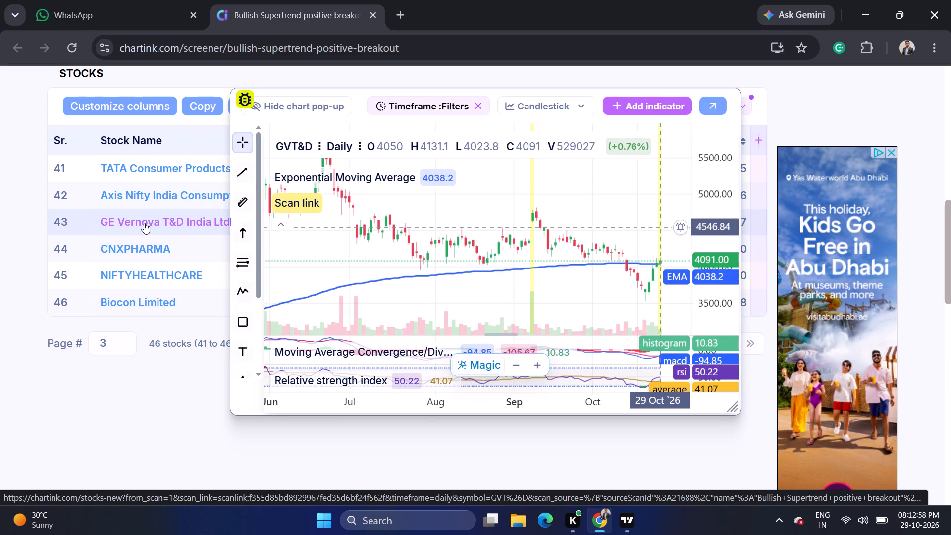
{"action": "left_click", "coordinate": [0, 229]}
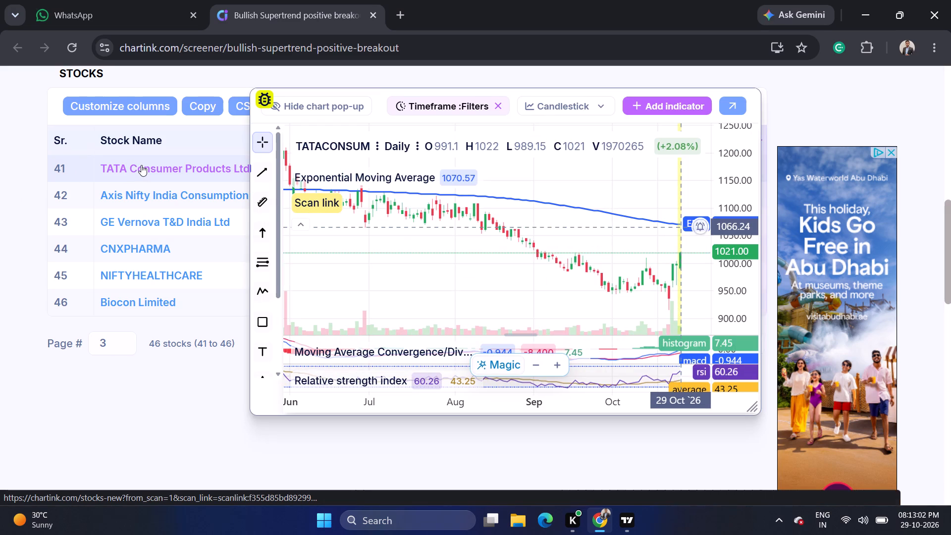
{"action": "left_click", "coordinate": [2, 185]}
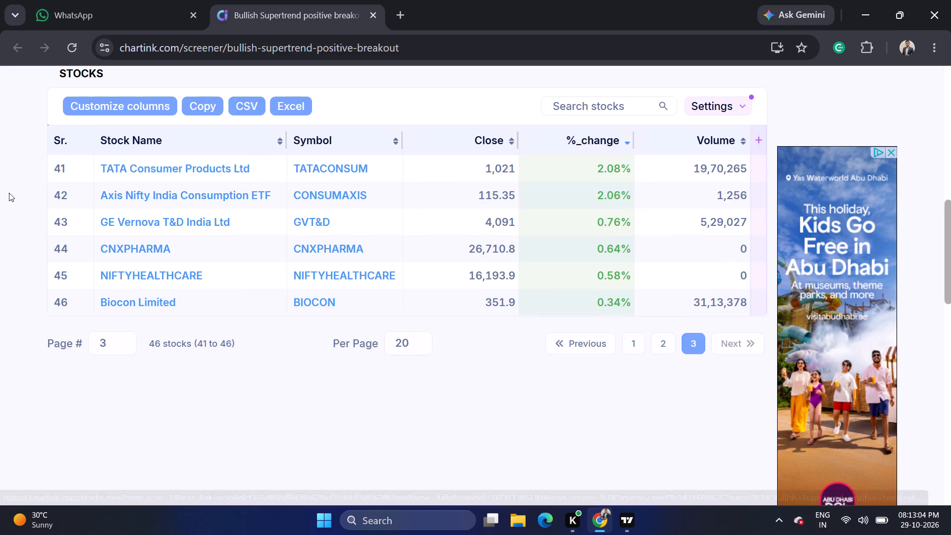
Open page 2 of the screener results and examine the recent daily candles on the Paras Defence and Space Technologies chart preview.
{"action": "scroll", "coordinate": [9, 198], "scroll_direction": "down", "scroll_amount": 2}
{"action": "left_click", "coordinate": [666, 201]}
{"action": "scroll", "coordinate": [639, 253], "scroll_direction": "down", "scroll_amount": 4}
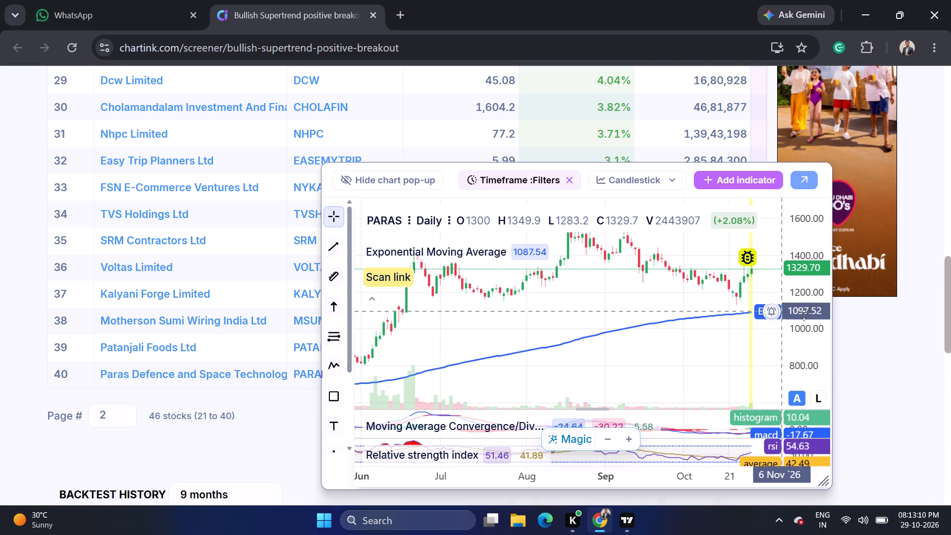
{"action": "scroll", "coordinate": [804, 315], "scroll_direction": "up", "scroll_amount": 4}
{"action": "scroll", "coordinate": [738, 331], "scroll_direction": "up", "scroll_amount": 4}
{"action": "left_click_drag", "start_coordinate": [737, 331], "coordinate": [704, 381]}
{"action": "scroll", "coordinate": [791, 343], "scroll_direction": "up", "scroll_amount": 1}
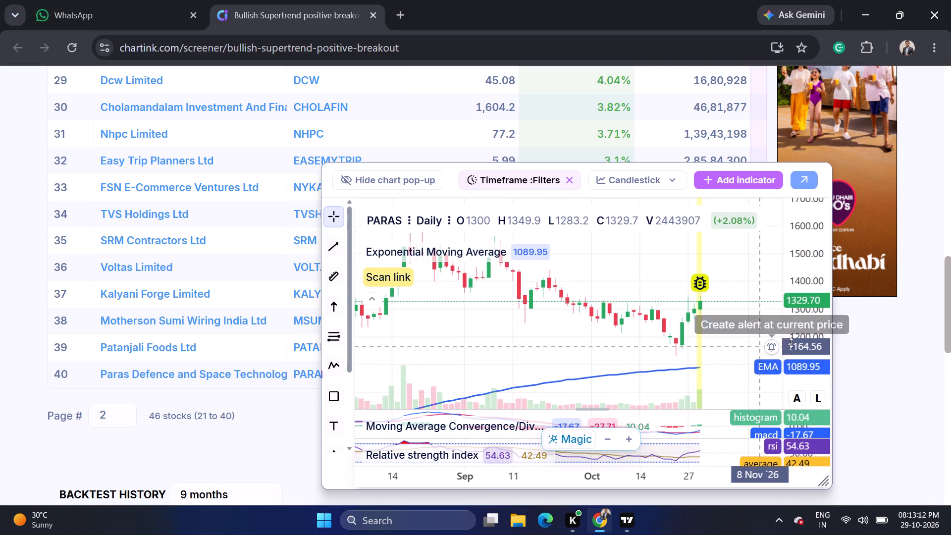
{"action": "scroll", "coordinate": [791, 343], "scroll_direction": "up", "scroll_amount": 4}
{"action": "scroll", "coordinate": [730, 367], "scroll_direction": "up", "scroll_amount": 4}
{"action": "left_click_drag", "start_coordinate": [719, 368], "coordinate": [693, 371]}
{"action": "scroll", "coordinate": [687, 369], "scroll_direction": "down", "scroll_amount": 6}
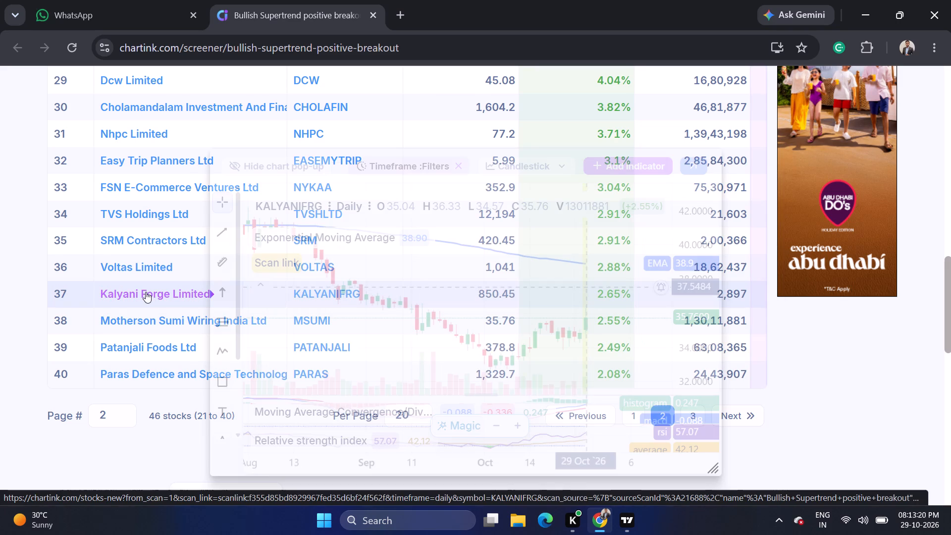
Preview charts of the other page 2 stocks, including SRM Contractors, FSN E-Commerce Ventures, Cholamandalam Investment, Cemindia Projects and Par Drugs & Chemicals.
{"action": "left_click", "coordinate": [0, 299]}
{"action": "scroll", "coordinate": [0, 299], "scroll_direction": "up", "scroll_amount": 1}
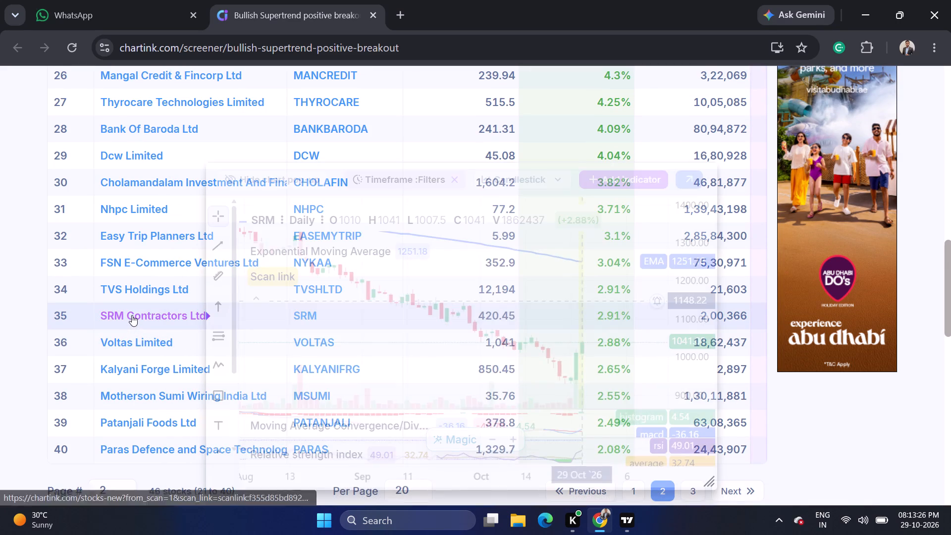
{"action": "left_click", "coordinate": [0, 315]}
{"action": "scroll", "coordinate": [5, 314], "scroll_direction": "up", "scroll_amount": 1}
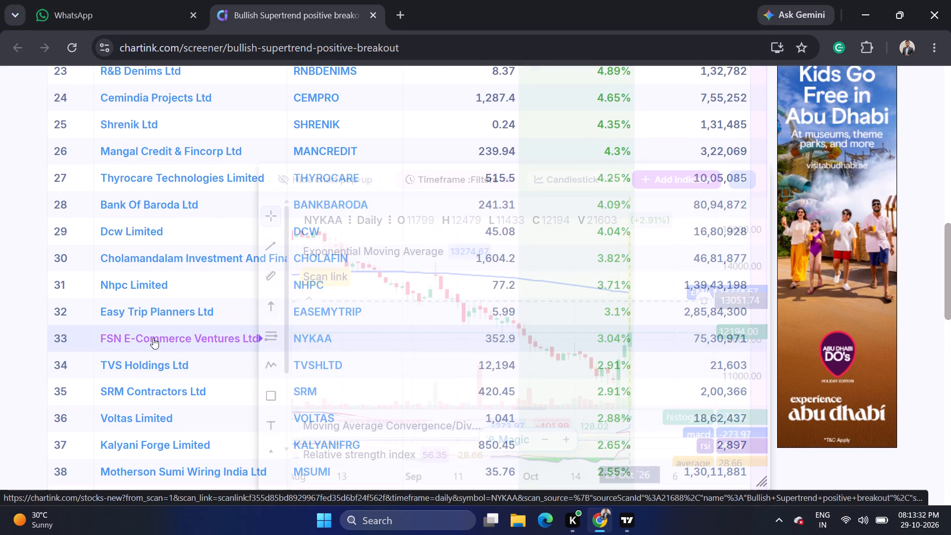
{"action": "left_click", "coordinate": [0, 331]}
{"action": "scroll", "coordinate": [2, 330], "scroll_direction": "up", "scroll_amount": 1}
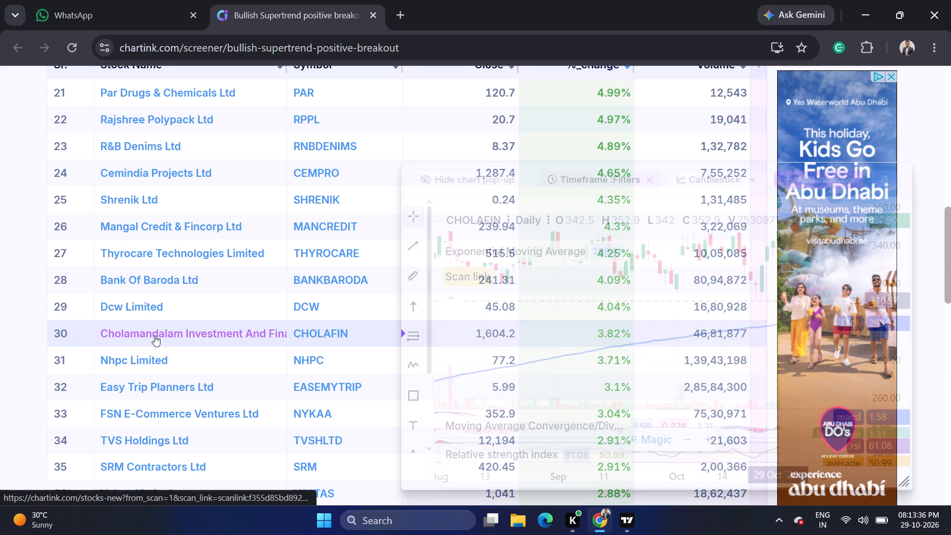
{"action": "left_click", "coordinate": [0, 347]}
{"action": "scroll", "coordinate": [5, 337], "scroll_direction": "up", "scroll_amount": 2}
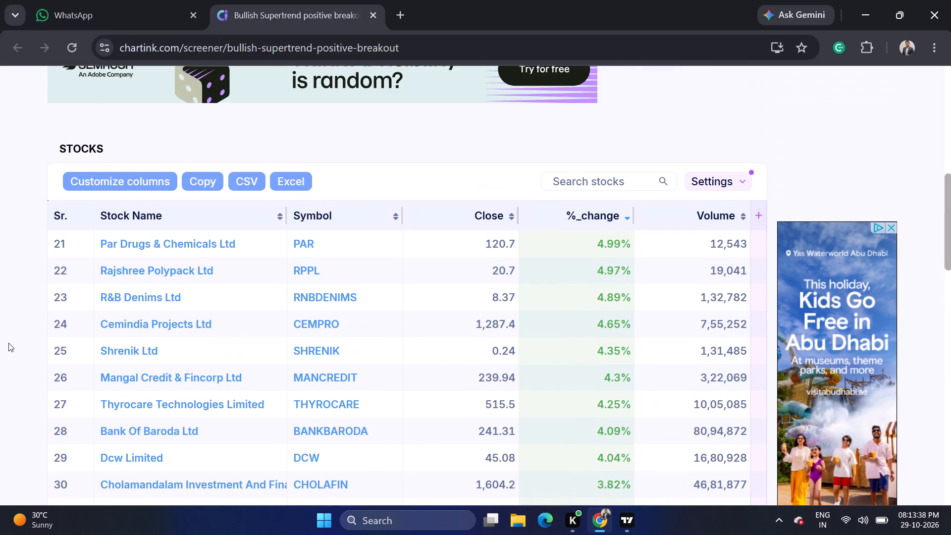
{"action": "scroll", "coordinate": [8, 343], "scroll_direction": "down", "scroll_amount": 1}
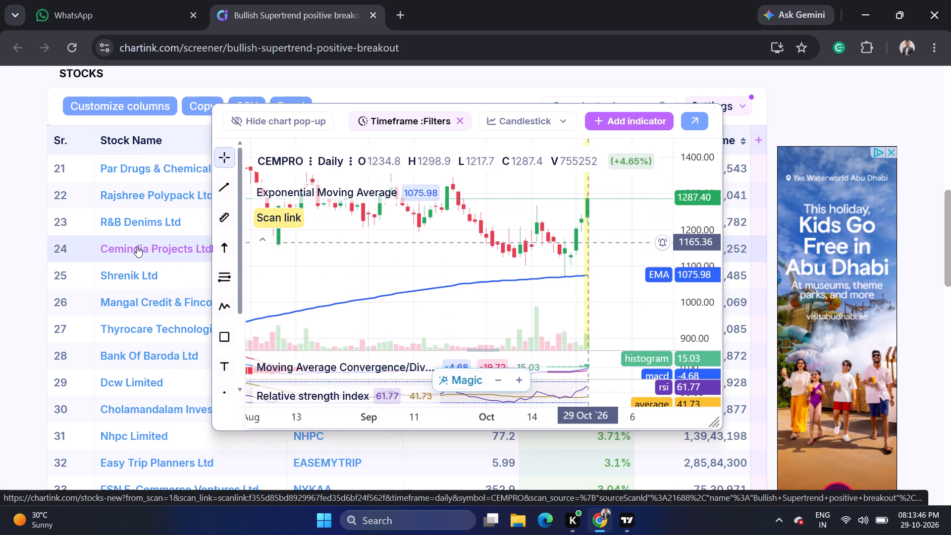
{"action": "left_click", "coordinate": [0, 259]}
{"action": "scroll", "coordinate": [0, 258], "scroll_direction": "up", "scroll_amount": 1}
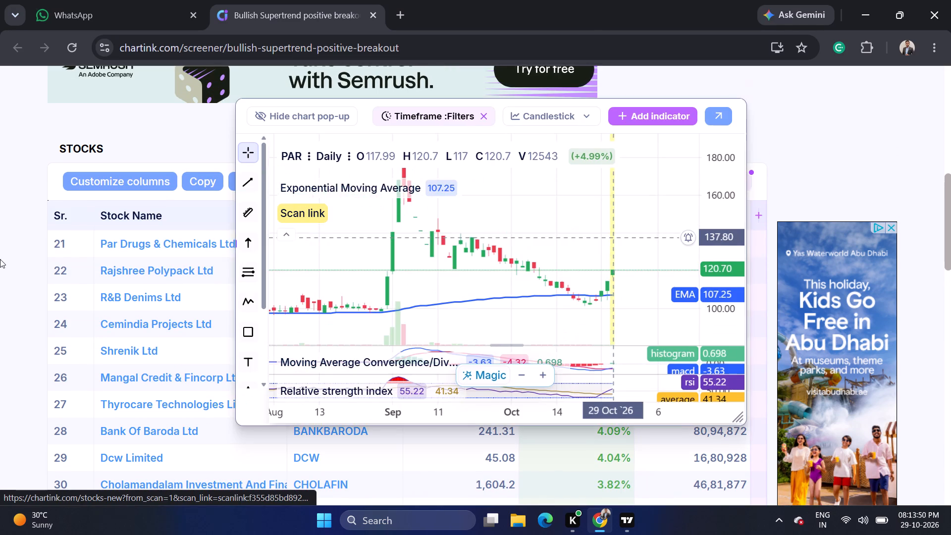
{"action": "left_click", "coordinate": [0, 259]}
Open page 1 of the screener results and preview charts including Aarti Pharmalabs, Jsw Energy, Ind-swift Laboratories and Asian Star Company.
{"action": "scroll", "coordinate": [1, 259], "scroll_direction": "down", "scroll_amount": 6}
{"action": "left_click", "coordinate": [641, 343]}
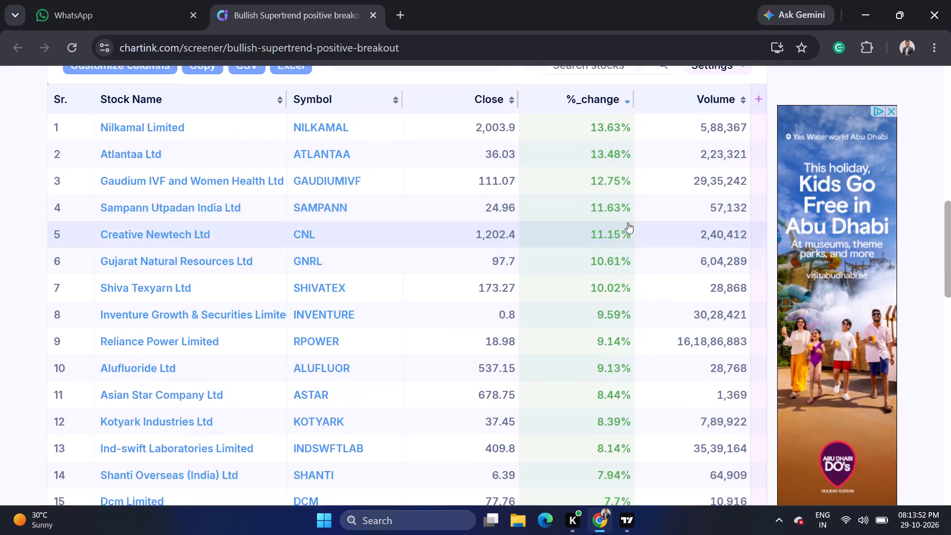
{"action": "scroll", "coordinate": [623, 222], "scroll_direction": "down", "scroll_amount": 4}
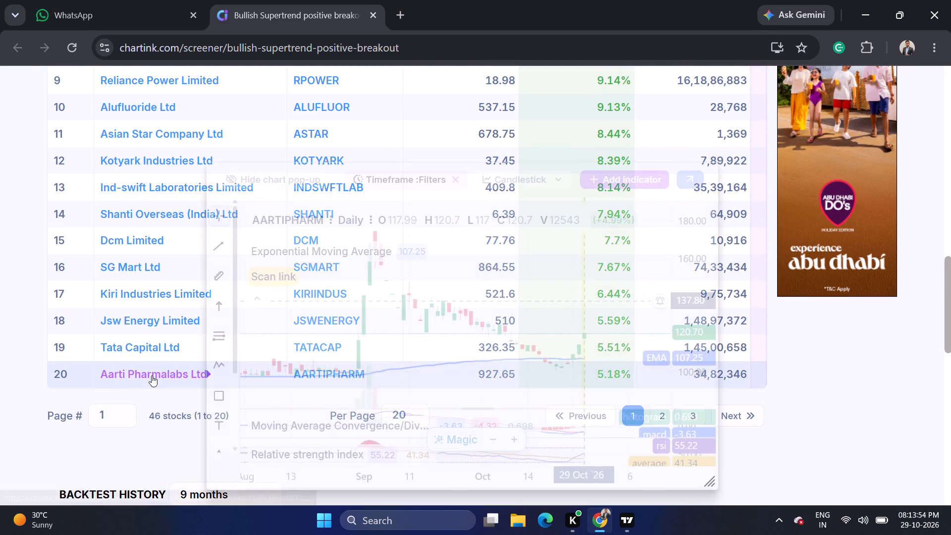
{"action": "left_click", "coordinate": [0, 324]}
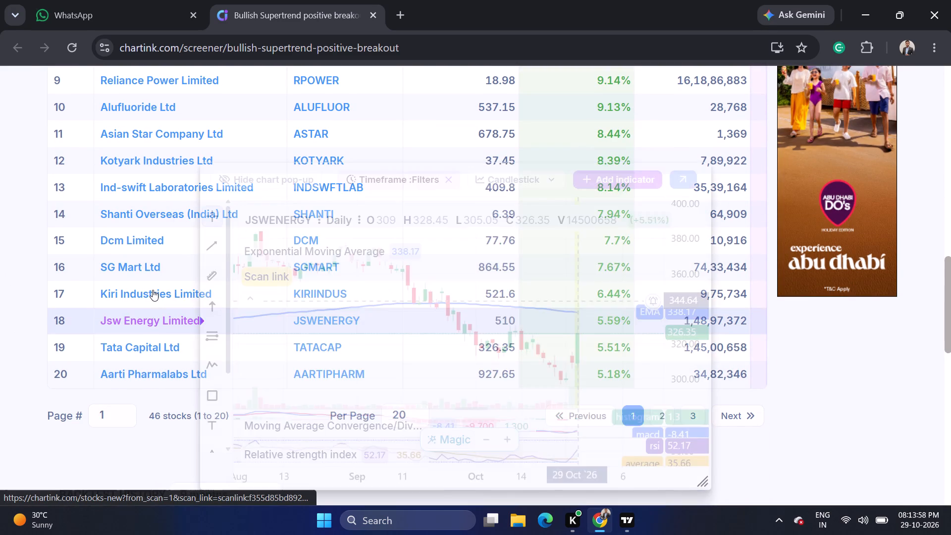
{"action": "left_click", "coordinate": [0, 290]}
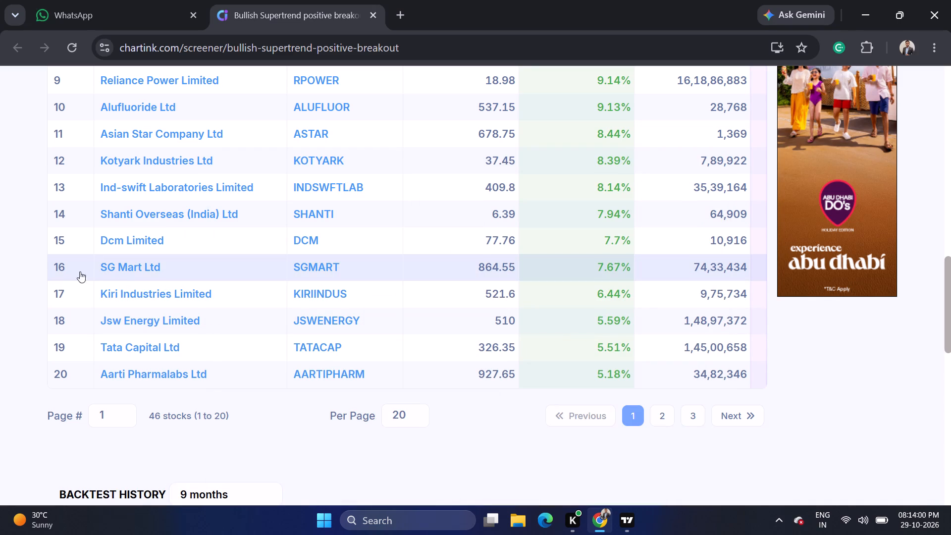
{"action": "left_click", "coordinate": [0, 266]}
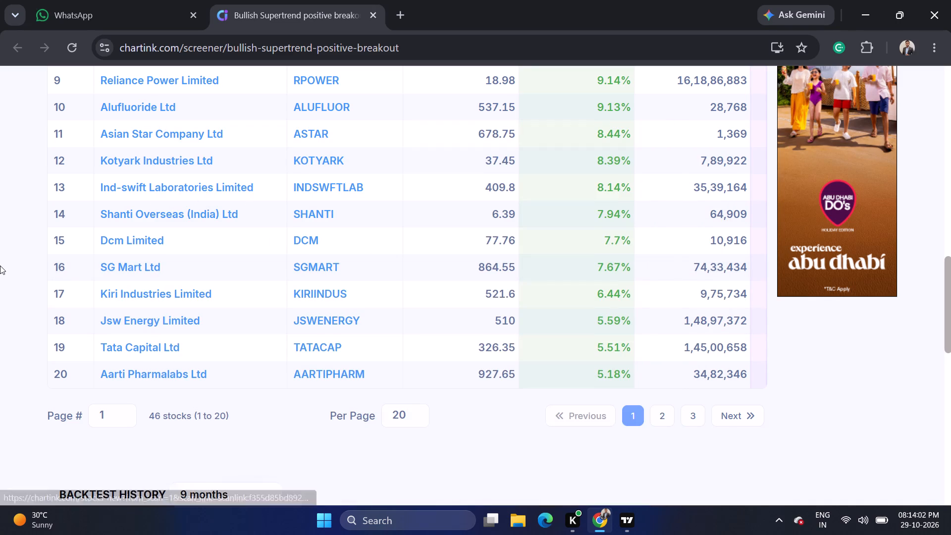
{"action": "scroll", "coordinate": [0, 266], "scroll_direction": "up", "scroll_amount": 1}
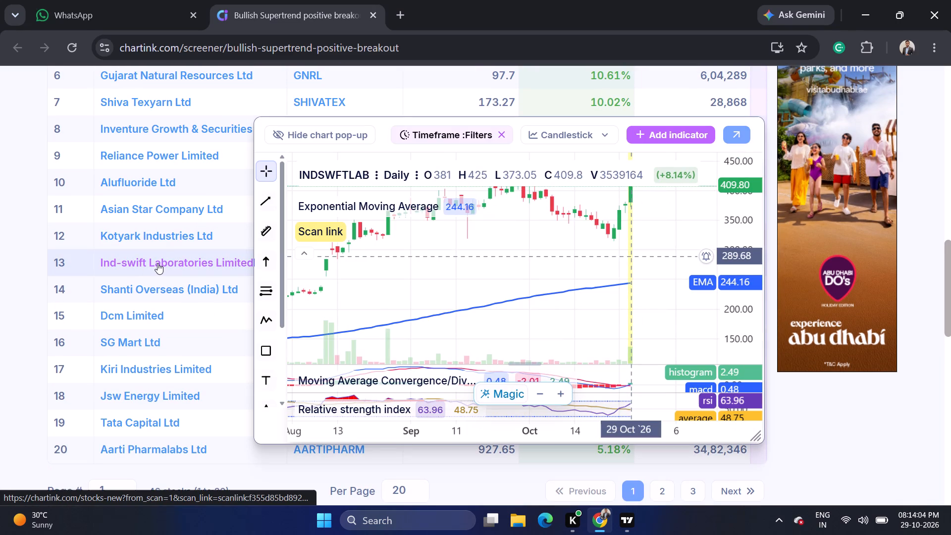
{"action": "left_click", "coordinate": [0, 264]}
{"action": "scroll", "coordinate": [0, 264], "scroll_direction": "up", "scroll_amount": 1}
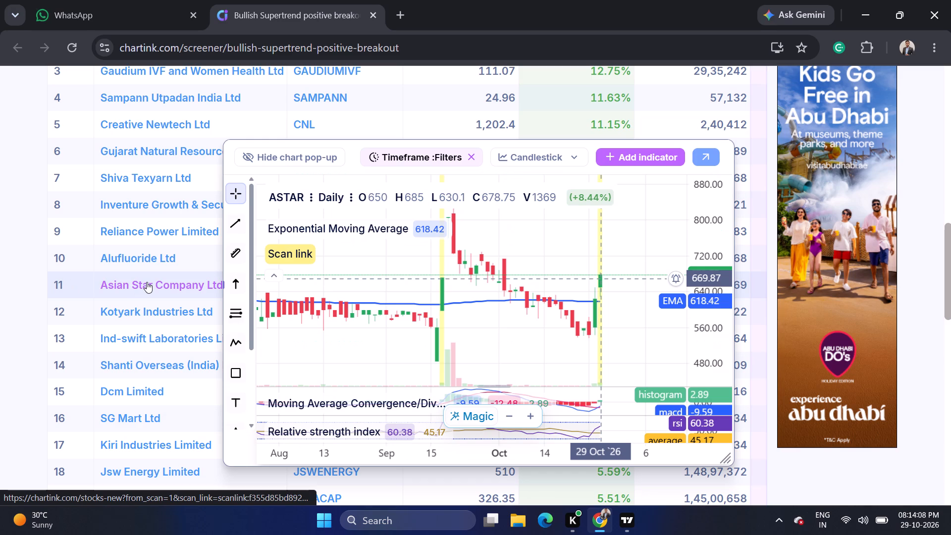
{"action": "left_click", "coordinate": [0, 284]}
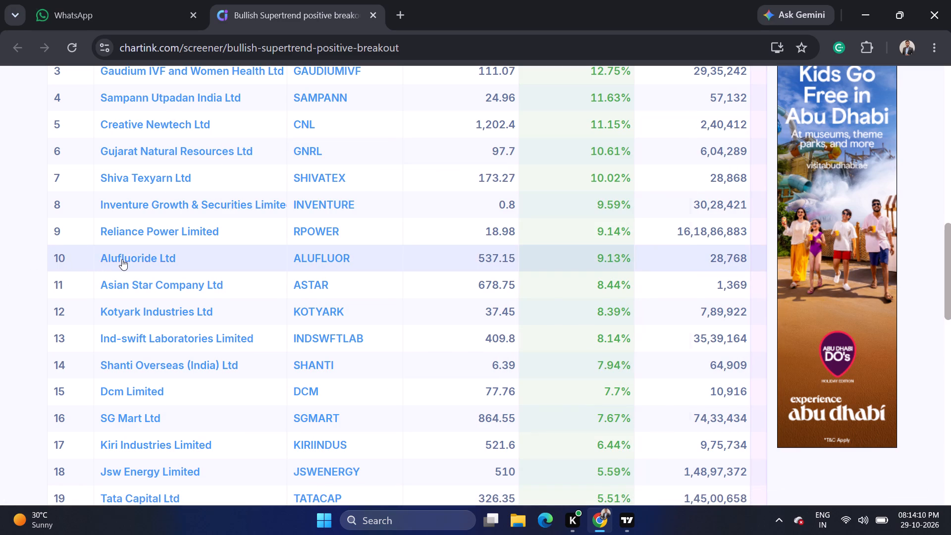
{"action": "left_click", "coordinate": [0, 261]}
{"action": "scroll", "coordinate": [0, 261], "scroll_direction": "up", "scroll_amount": 2}
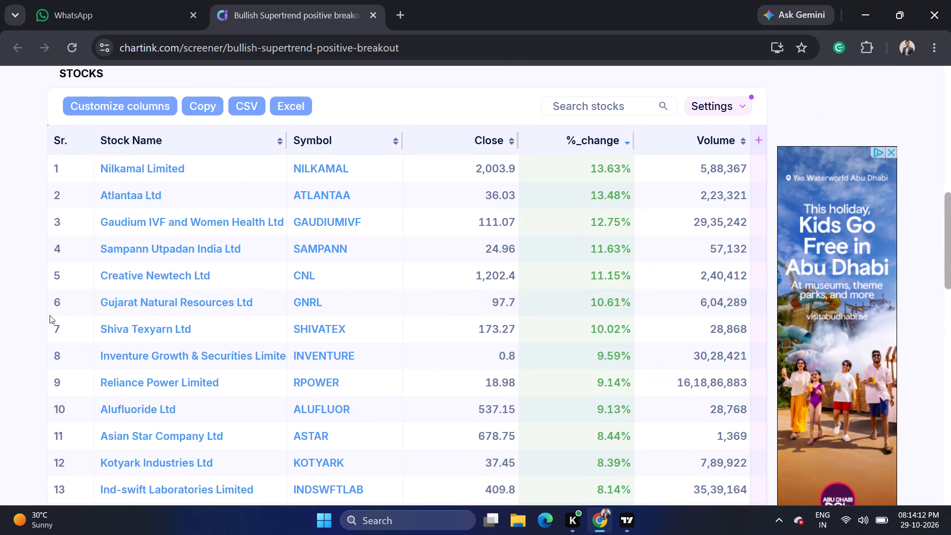
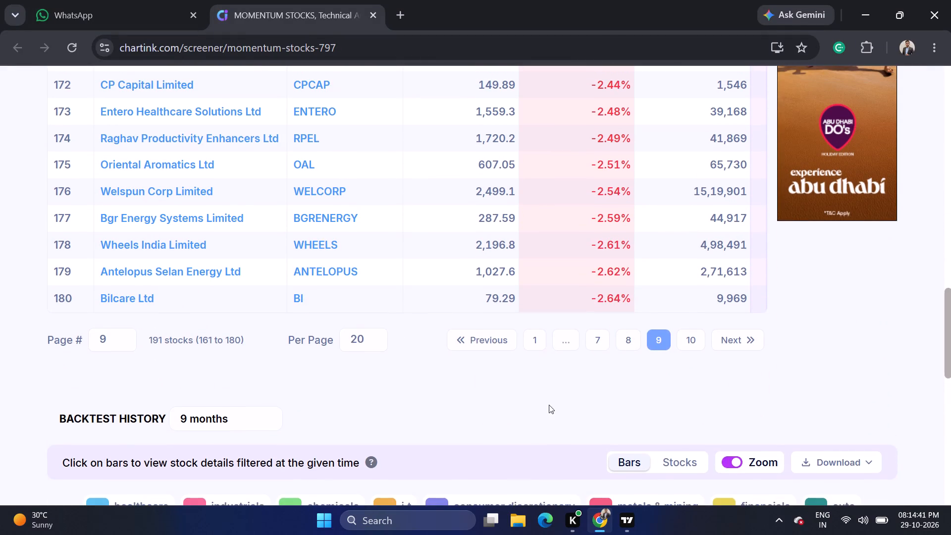
Preview charts on page 9 of the Momentum Stocks results, including AvenuesAI, Garware Hi Tech Films and PNGS Reva Diamond Jewellery.
{"action": "scroll", "coordinate": [530, 407], "scroll_direction": "up", "scroll_amount": 2}
{"action": "left_click", "coordinate": [0, 256]}
{"action": "scroll", "coordinate": [0, 253], "scroll_direction": "up", "scroll_amount": 1}
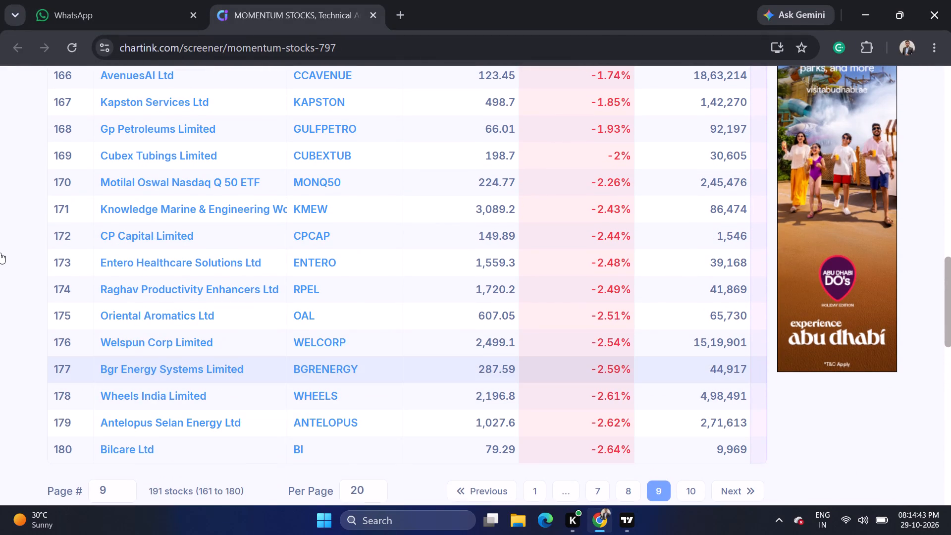
{"action": "scroll", "coordinate": [2, 251], "scroll_direction": "up", "scroll_amount": 1}
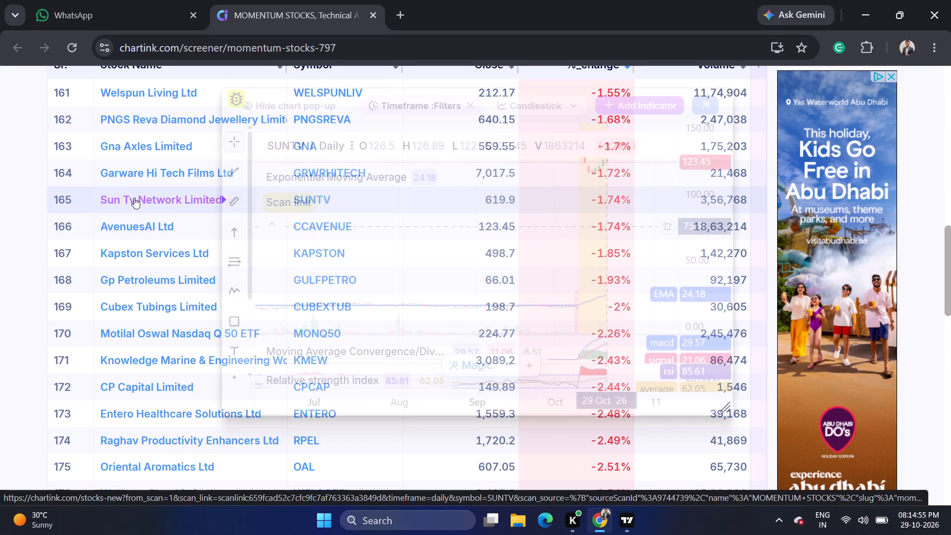
{"action": "left_click", "coordinate": [0, 199]}
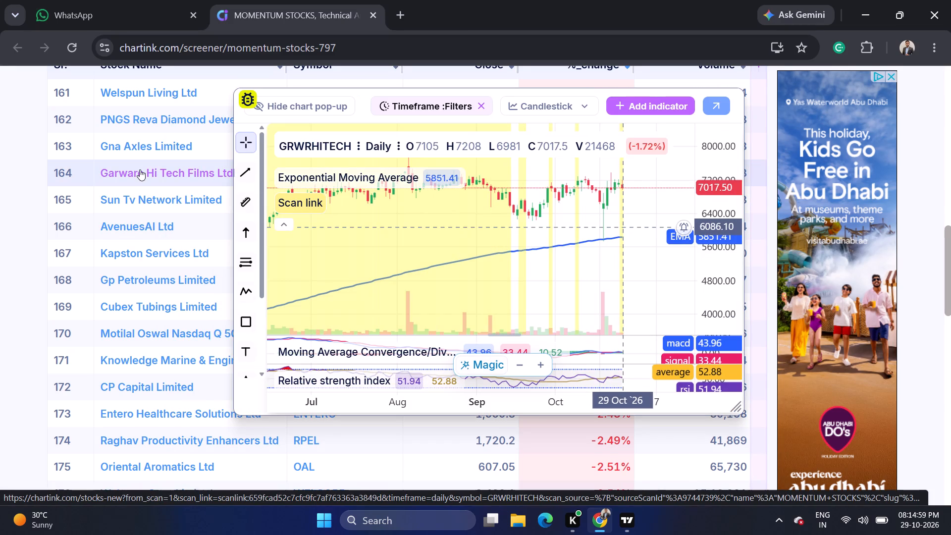
{"action": "left_click", "coordinate": [0, 188]}
{"action": "scroll", "coordinate": [0, 188], "scroll_direction": "up", "scroll_amount": 1}
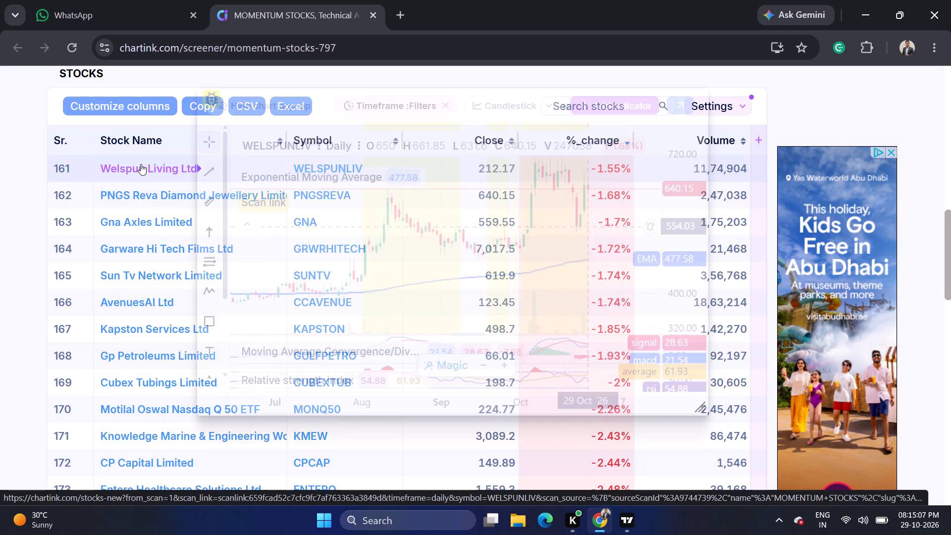
{"action": "left_click", "coordinate": [0, 188]}
Open page 8 of the screener results and preview charts including Advance Agrolife, Sri Lotus Developers & Realty and Alicon Castalloy.
{"action": "scroll", "coordinate": [7, 202], "scroll_direction": "down", "scroll_amount": 6}
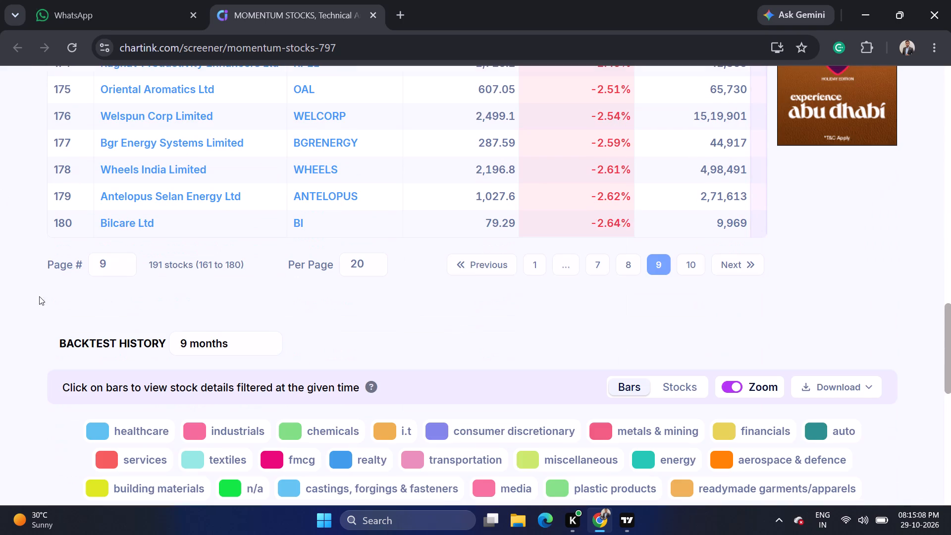
{"action": "left_click", "coordinate": [628, 263]}
{"action": "scroll", "coordinate": [641, 174], "scroll_direction": "down", "scroll_amount": 5}
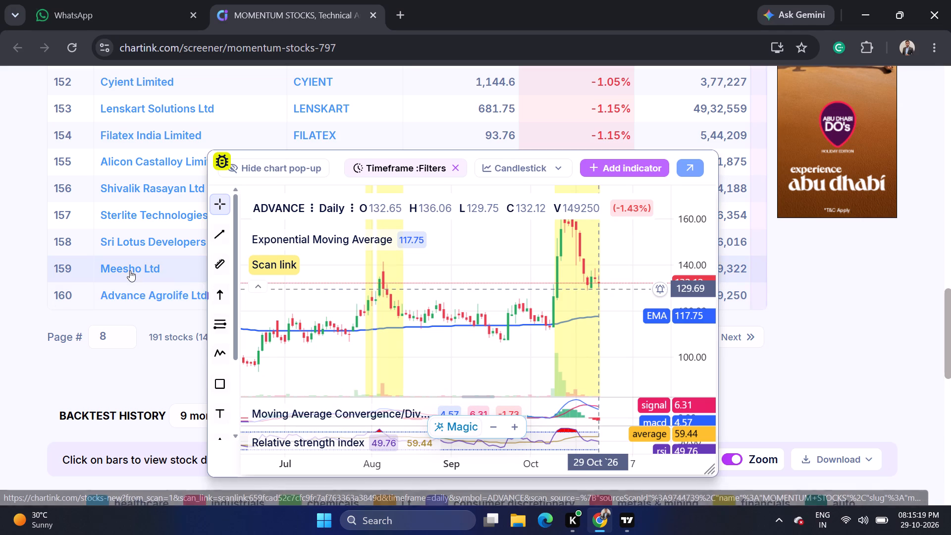
{"action": "left_click", "coordinate": [0, 251]}
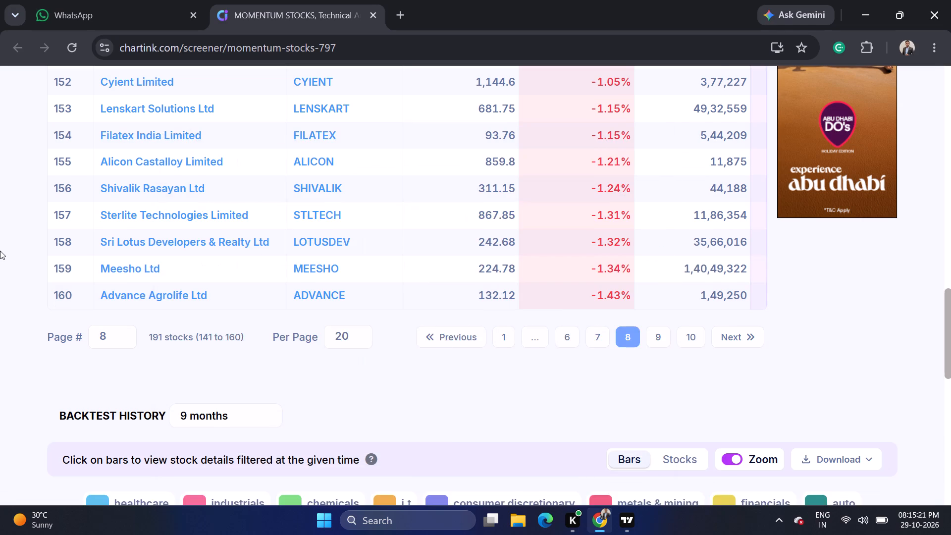
{"action": "scroll", "coordinate": [0, 251], "scroll_direction": "up", "scroll_amount": 1}
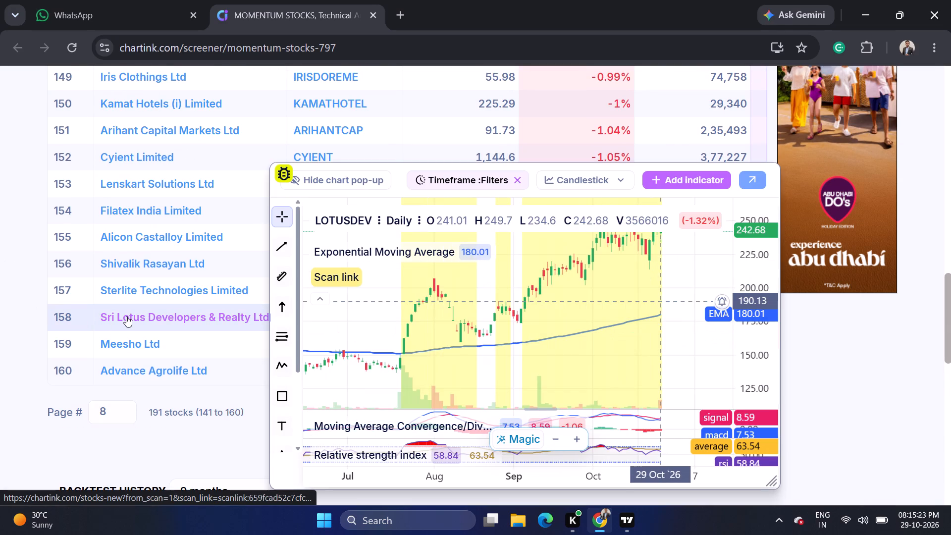
{"action": "scroll", "coordinate": [768, 311], "scroll_direction": "down", "scroll_amount": 4}
{"action": "scroll", "coordinate": [684, 345], "scroll_direction": "up", "scroll_amount": 1}
{"action": "left_click", "coordinate": [0, 273]}
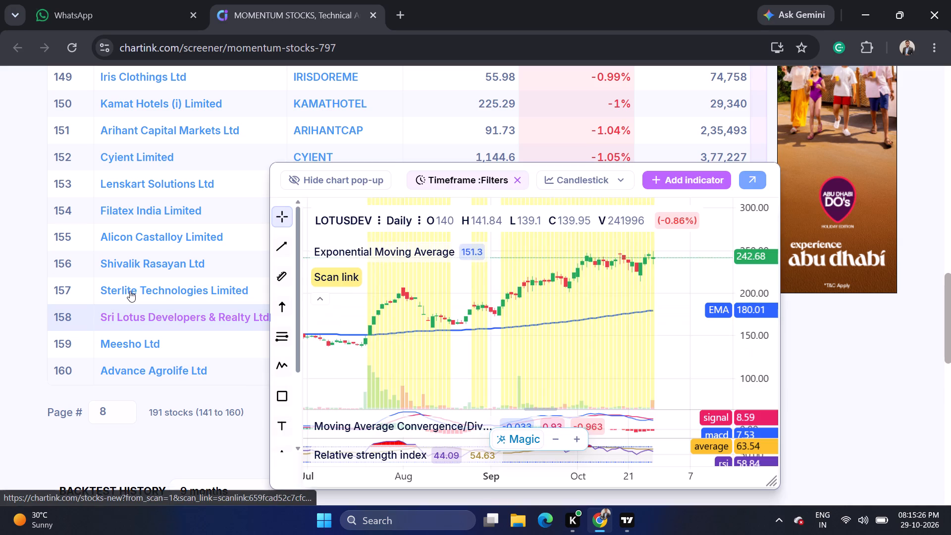
{"action": "left_click", "coordinate": [0, 257]}
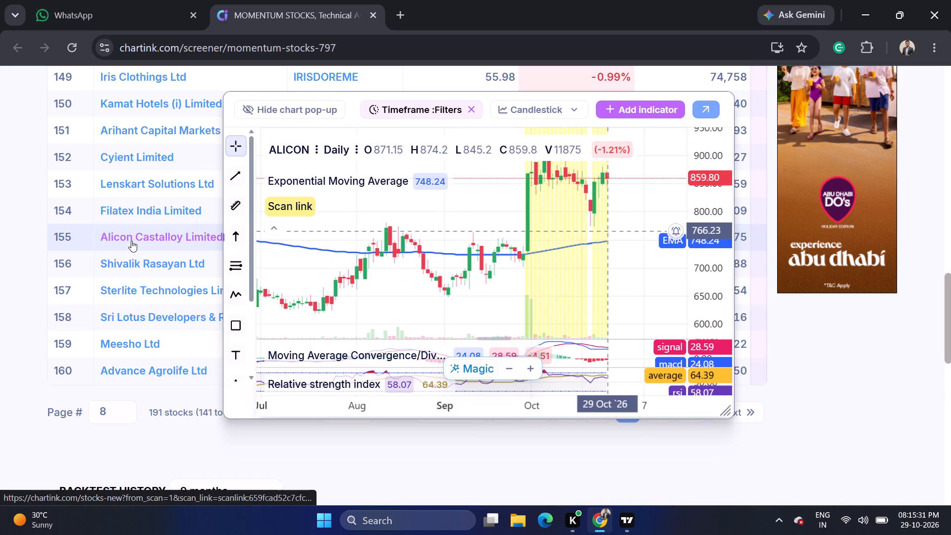
{"action": "left_click", "coordinate": [0, 209]}
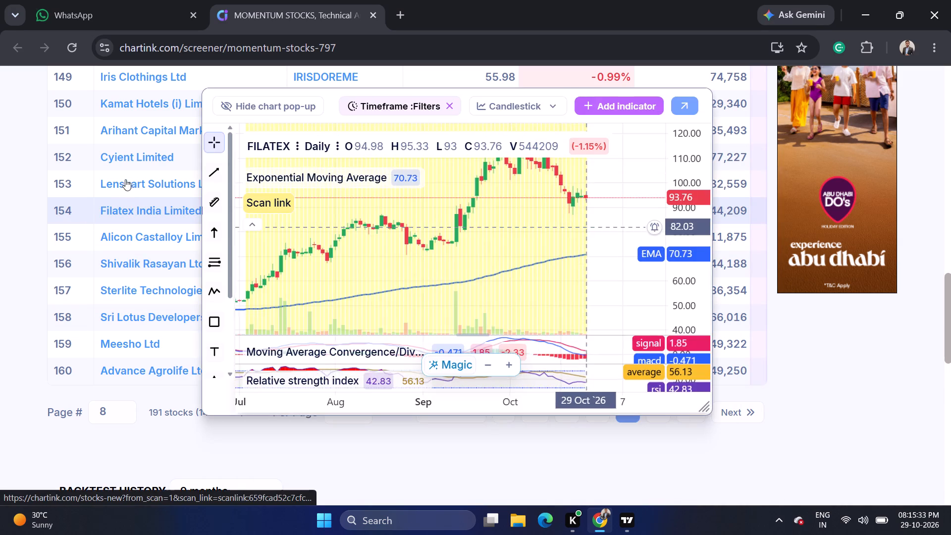
Preview charts of the other page 8 stocks, including Lenskart Solutions, Cyient, Kamat Hotels, Sansera Engineering, FERMENTA and Tatva Chintan Pharma Chem.
{"action": "left_click", "coordinate": [0, 186]}
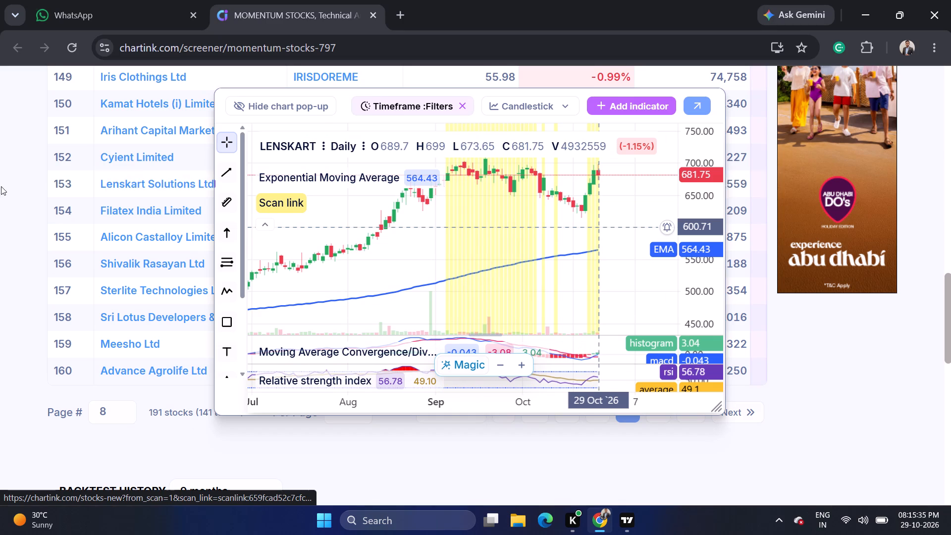
{"action": "scroll", "coordinate": [5, 192], "scroll_direction": "up", "scroll_amount": 1}
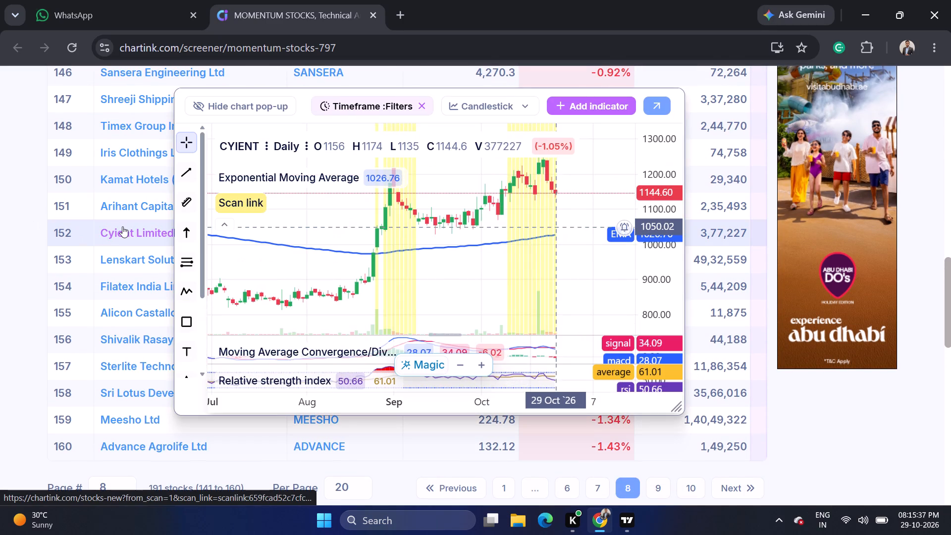
{"action": "left_click", "coordinate": [0, 223]}
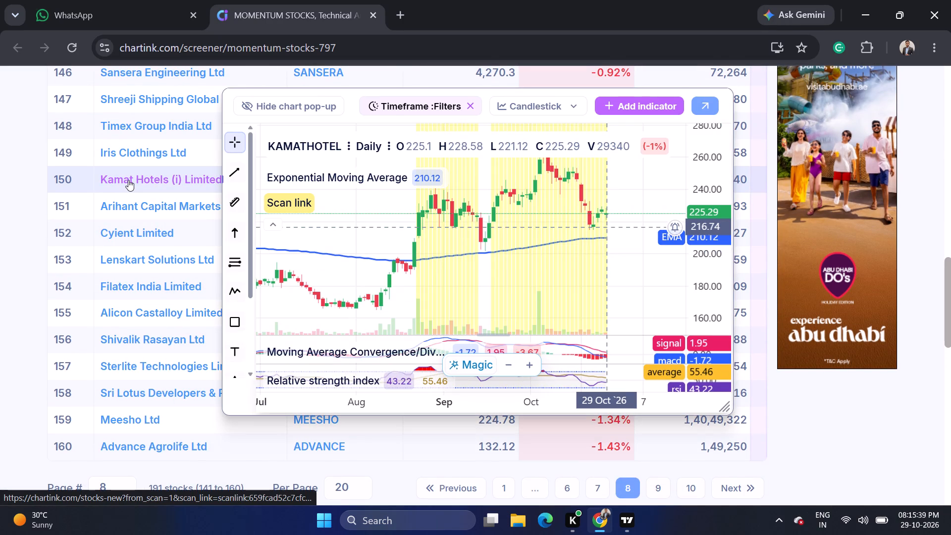
{"action": "left_click", "coordinate": [0, 196]}
{"action": "scroll", "coordinate": [2, 199], "scroll_direction": "up", "scroll_amount": 3}
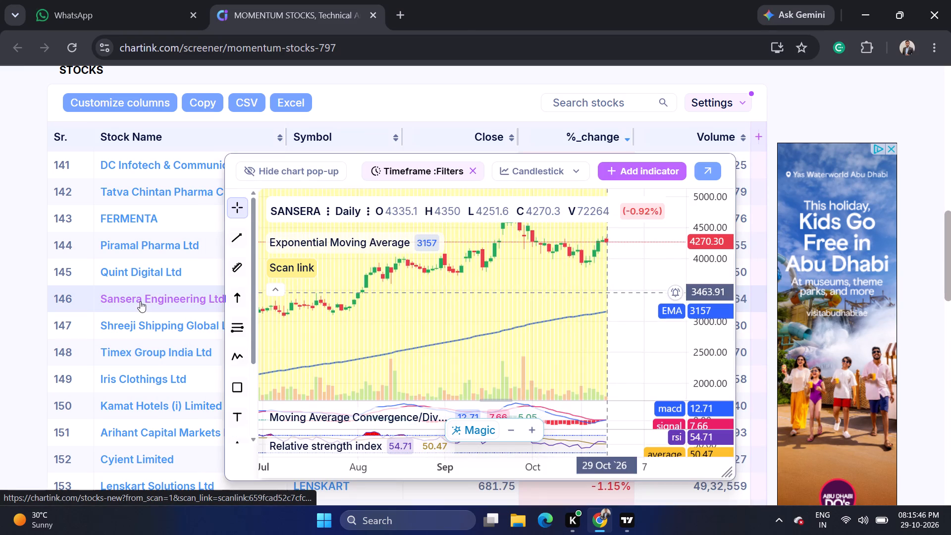
{"action": "left_click", "coordinate": [0, 288]}
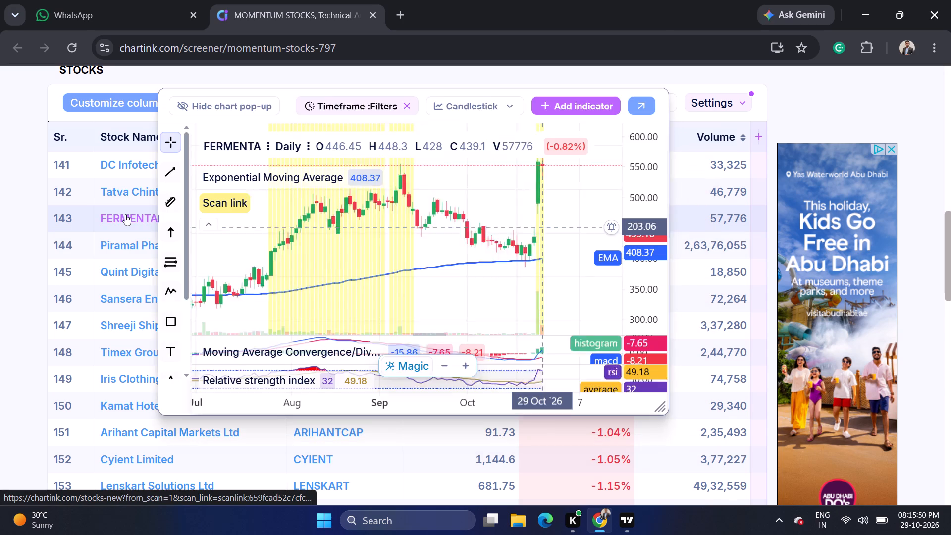
{"action": "left_click", "coordinate": [0, 226]}
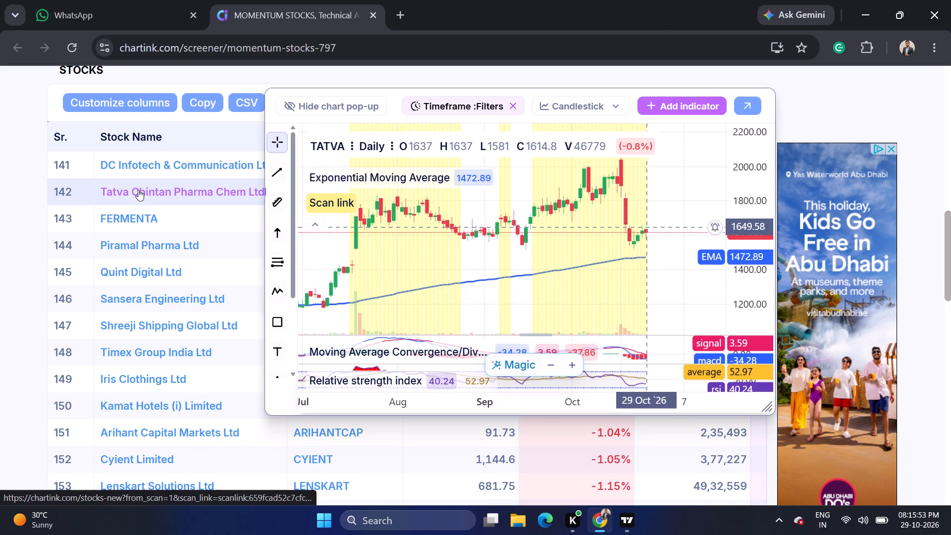
{"action": "left_click", "coordinate": [0, 195]}
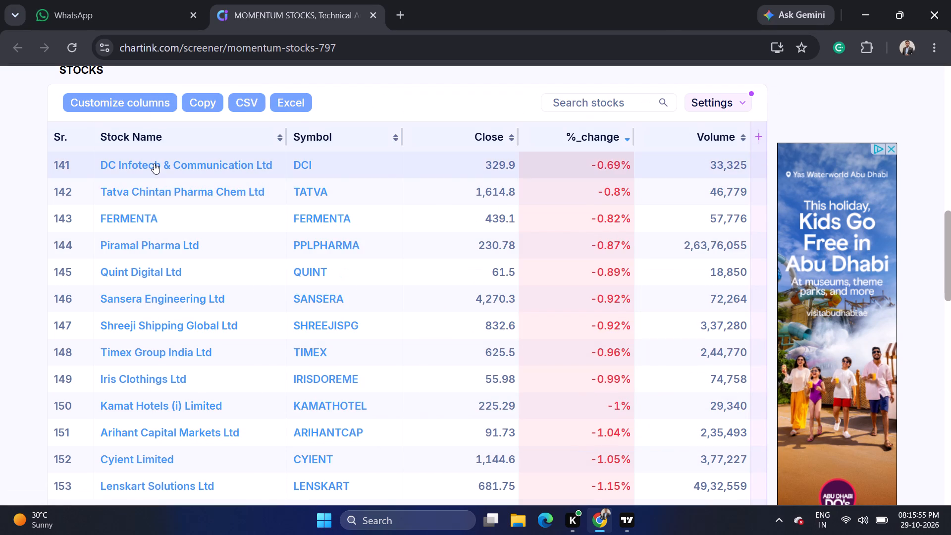
{"action": "left_click", "coordinate": [0, 185]}
Open page 7 of the screener results and preview charts including Pearl Global Industries, Shiv Aum Steels, Cords Cable Industries and Novartis India.
{"action": "scroll", "coordinate": [5, 191], "scroll_direction": "down", "scroll_amount": 7}
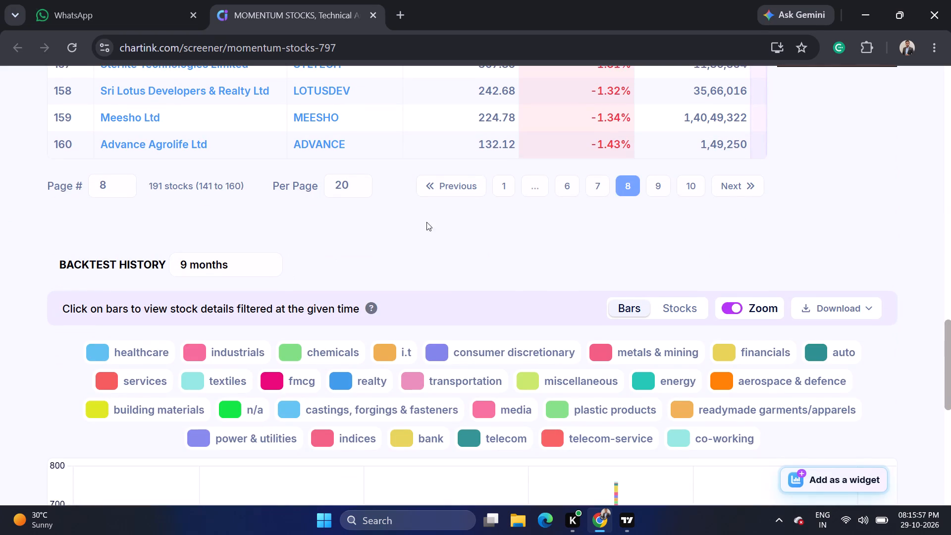
{"action": "left_click", "coordinate": [590, 186]}
{"action": "scroll", "coordinate": [550, 152], "scroll_direction": "down", "scroll_amount": 6}
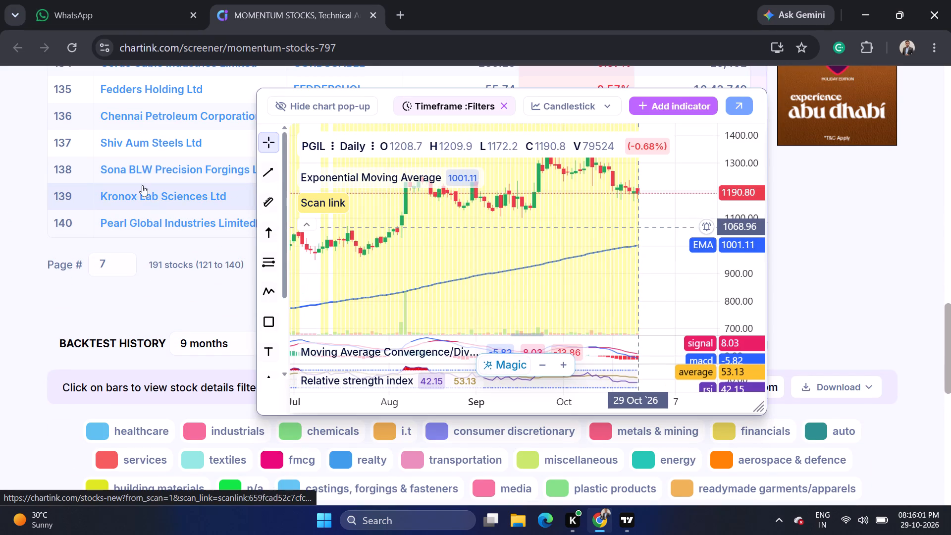
{"action": "left_click", "coordinate": [0, 197]}
{"action": "scroll", "coordinate": [6, 198], "scroll_direction": "up", "scroll_amount": 2}
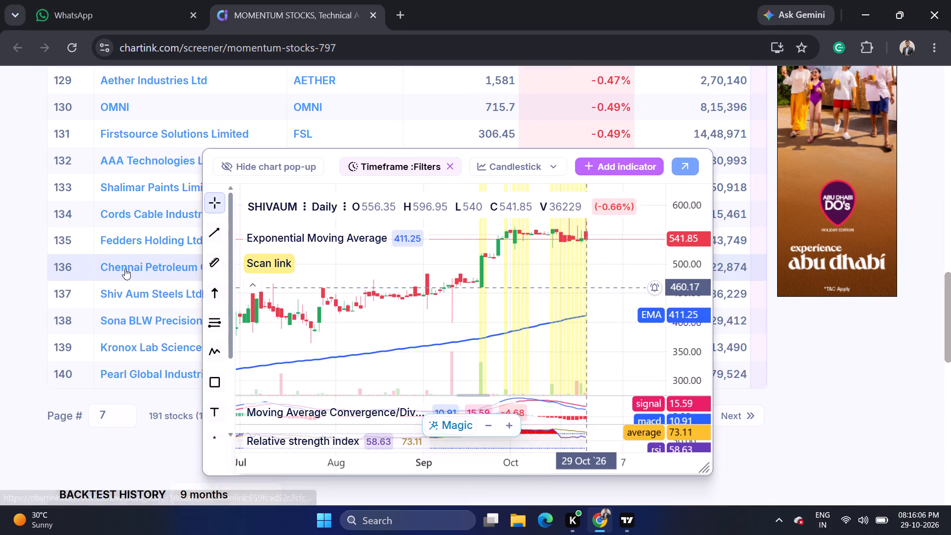
{"action": "left_click", "coordinate": [20, 268]}
{"action": "scroll", "coordinate": [21, 268], "scroll_direction": "up", "scroll_amount": 1}
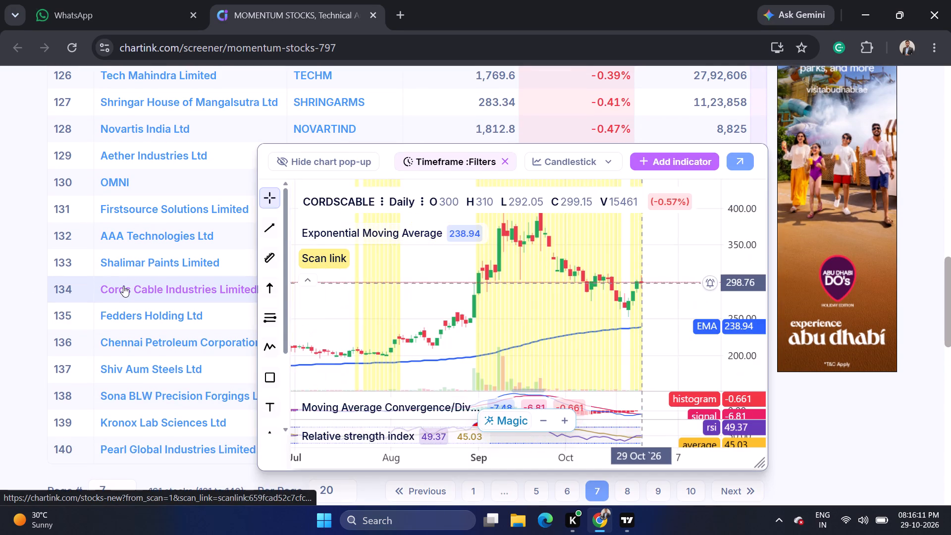
{"action": "left_click", "coordinate": [0, 277]}
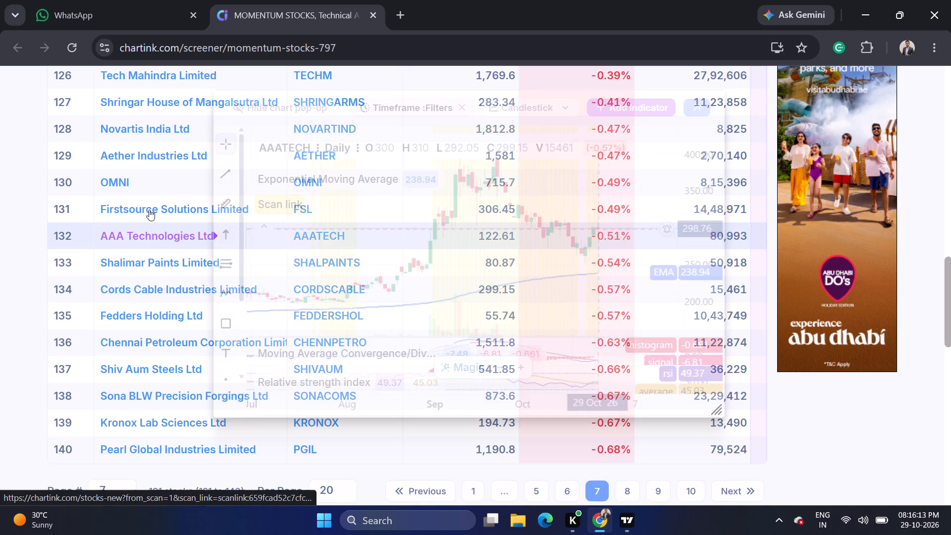
{"action": "left_click", "coordinate": [0, 210]}
{"action": "scroll", "coordinate": [0, 210], "scroll_direction": "up", "scroll_amount": 1}
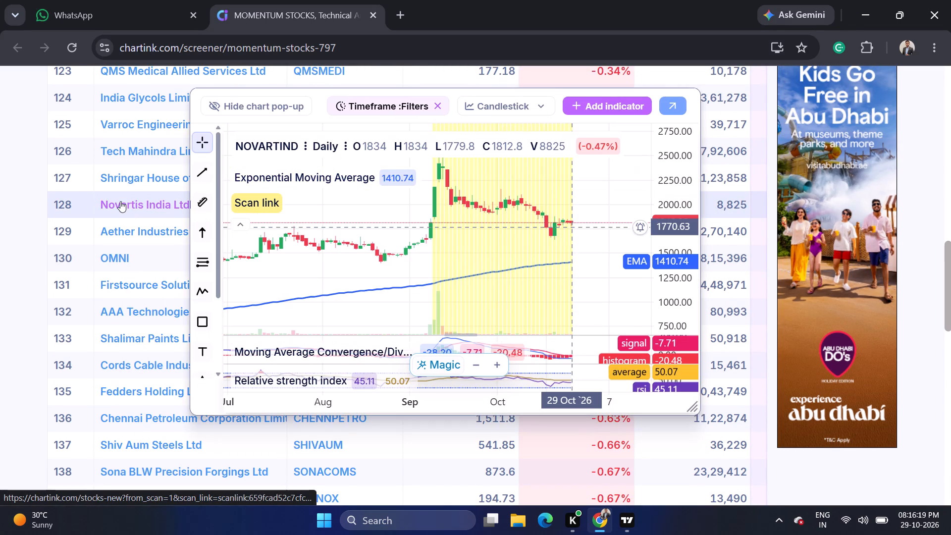
{"action": "left_click", "coordinate": [0, 206]}
{"action": "scroll", "coordinate": [0, 206], "scroll_direction": "up", "scroll_amount": 2}
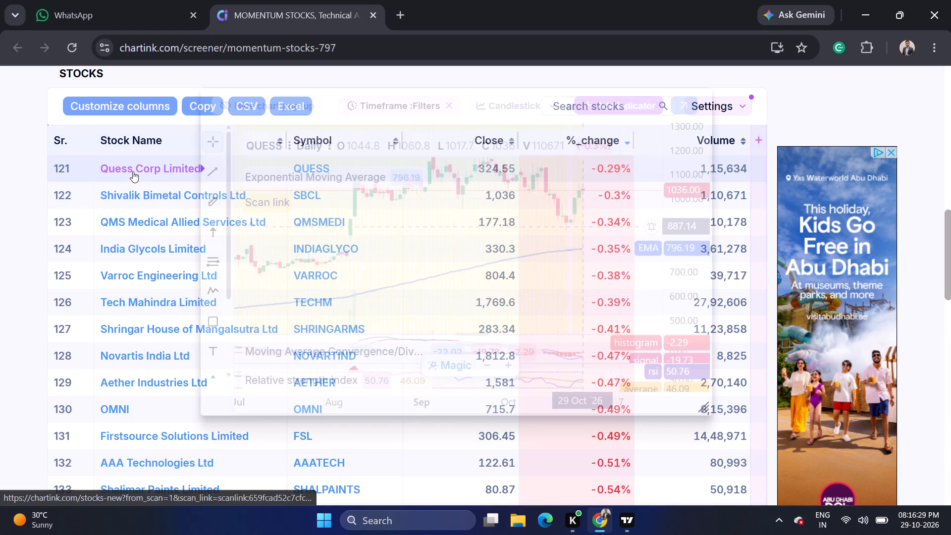
{"action": "left_click", "coordinate": [0, 185]}
Open page 6 of the screener results and preview charts including Coforge, United Polyfab Gujarat and Aries Agro.
{"action": "scroll", "coordinate": [9, 195], "scroll_direction": "down", "scroll_amount": 6}
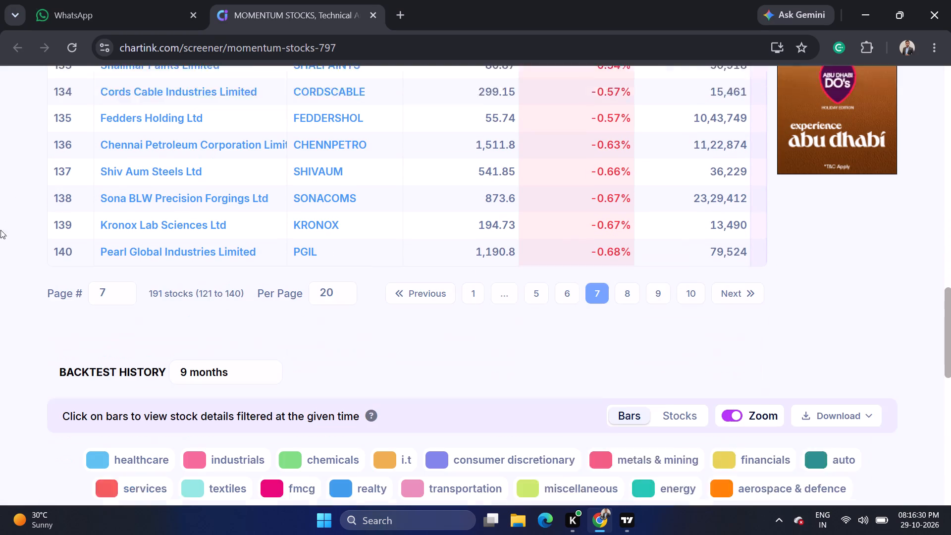
{"action": "left_click", "coordinate": [565, 264]}
{"action": "scroll", "coordinate": [527, 173], "scroll_direction": "down", "scroll_amount": 6}
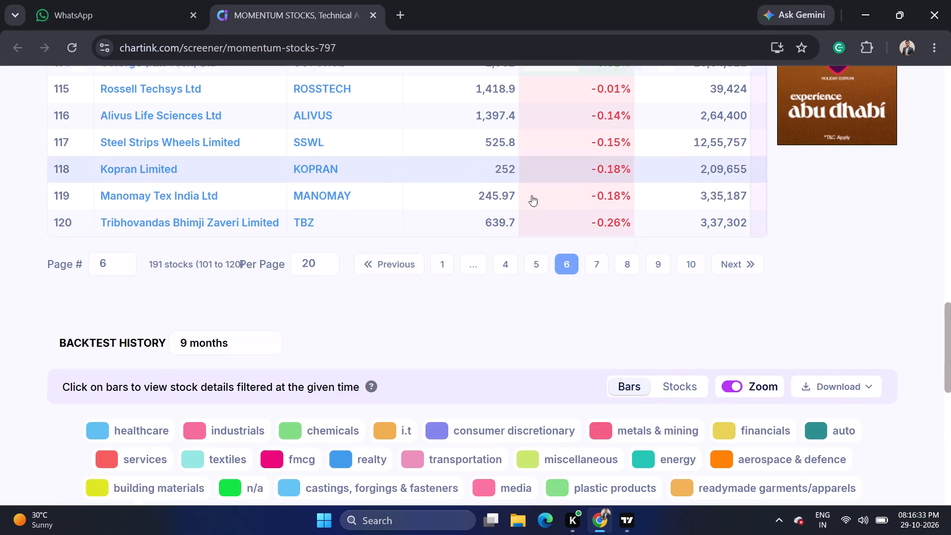
{"action": "scroll", "coordinate": [381, 332], "scroll_direction": "up", "scroll_amount": 2}
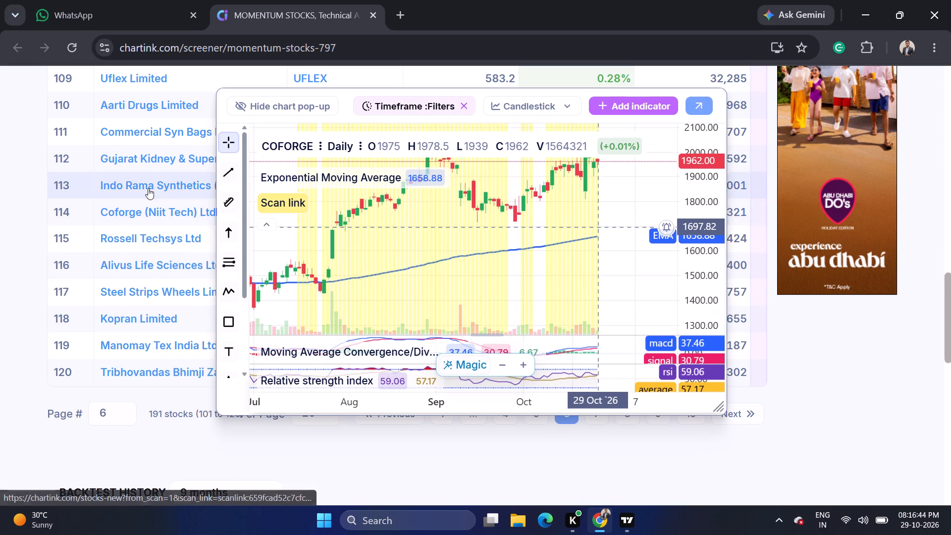
{"action": "left_click", "coordinate": [0, 229]}
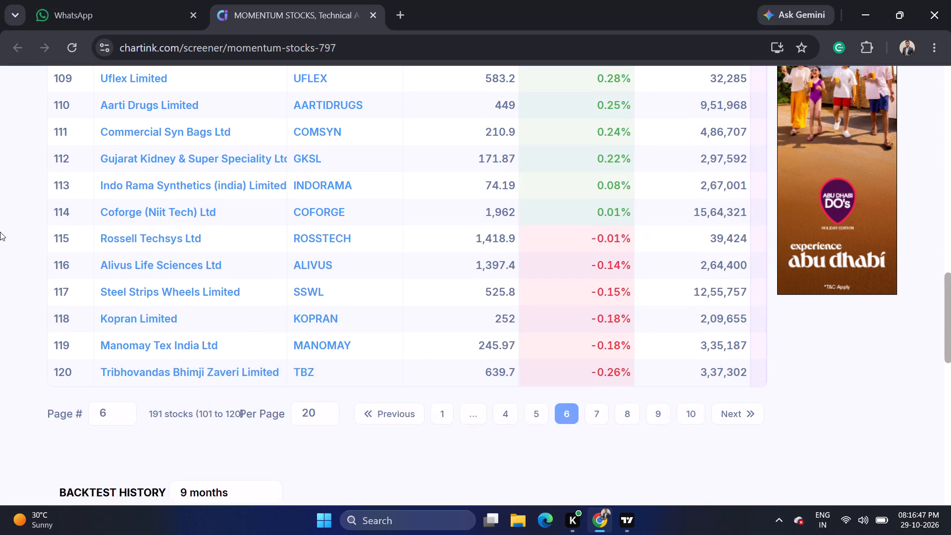
{"action": "scroll", "coordinate": [0, 232], "scroll_direction": "up", "scroll_amount": 4}
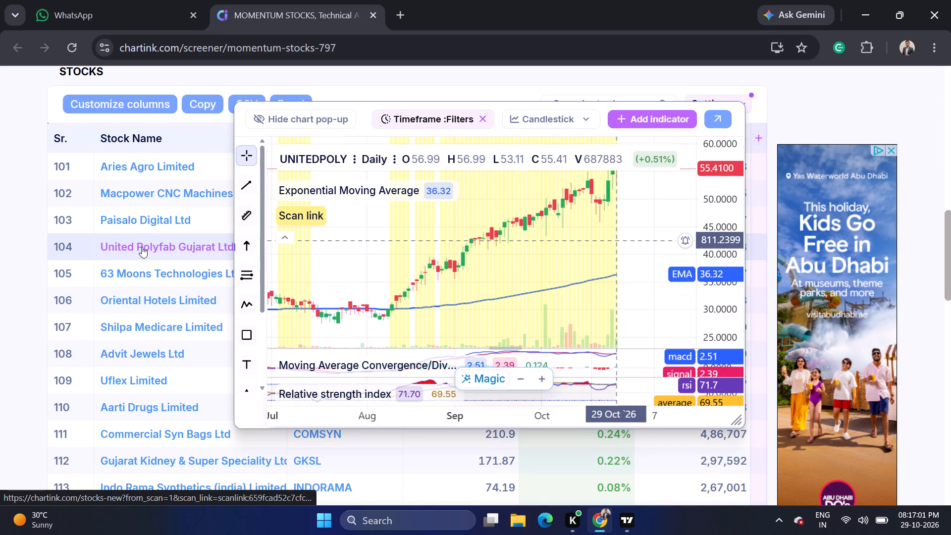
{"action": "left_click", "coordinate": [0, 260]}
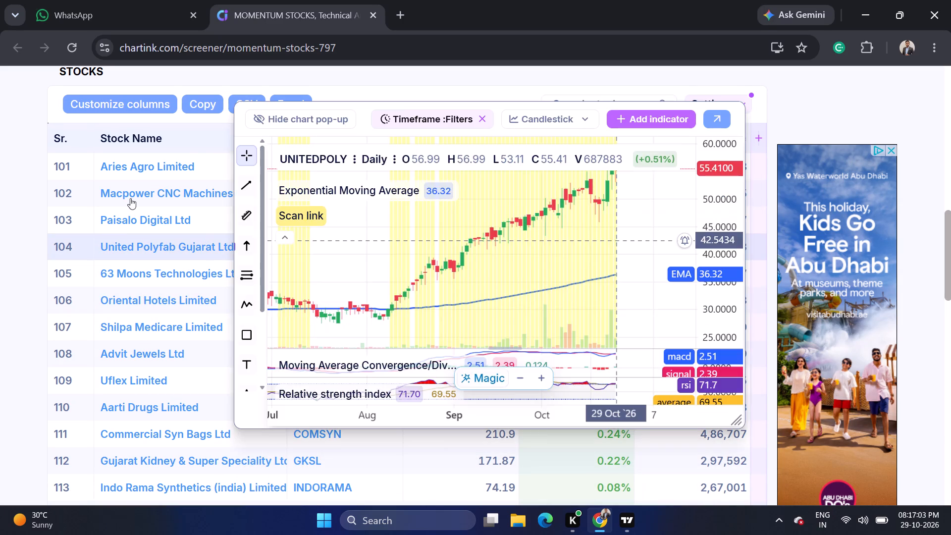
{"action": "left_click", "coordinate": [0, 203]}
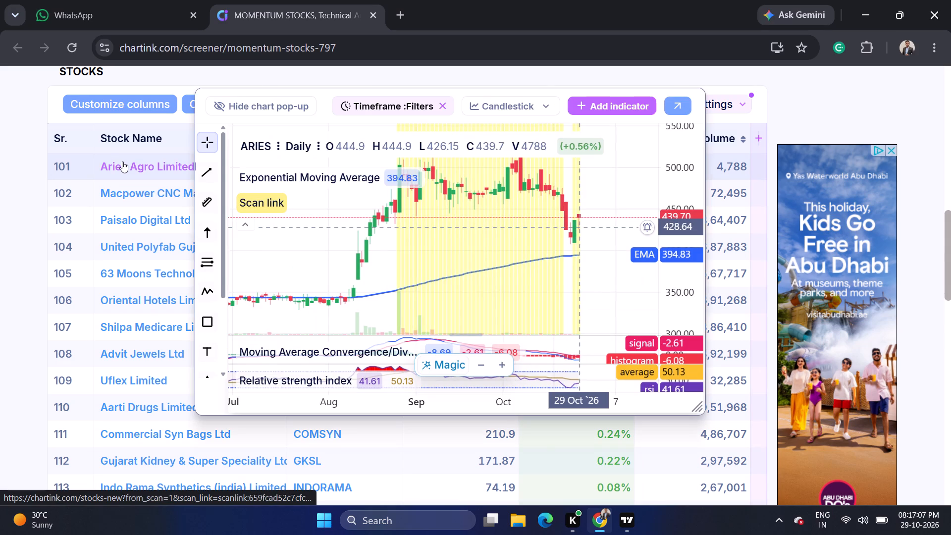
{"action": "left_click", "coordinate": [0, 191]}
Open page 5 of the screener results and preview charts including Marine Electricals, Jaykay Enterprises, Divi's Laboratories and Unimech Aerospace.
{"action": "scroll", "coordinate": [2, 197], "scroll_direction": "down", "scroll_amount": 8}
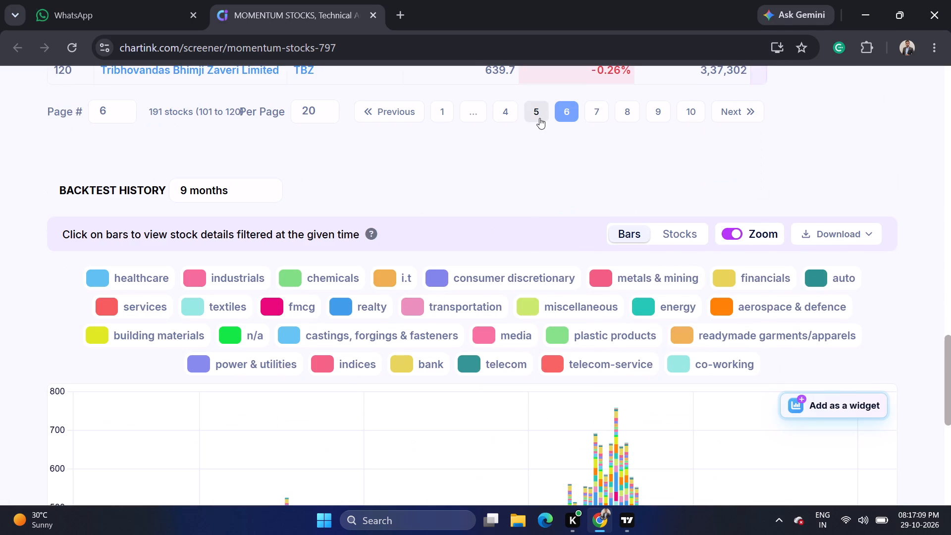
{"action": "left_click", "coordinate": [538, 118]}
{"action": "scroll", "coordinate": [528, 195], "scroll_direction": "down", "scroll_amount": 6}
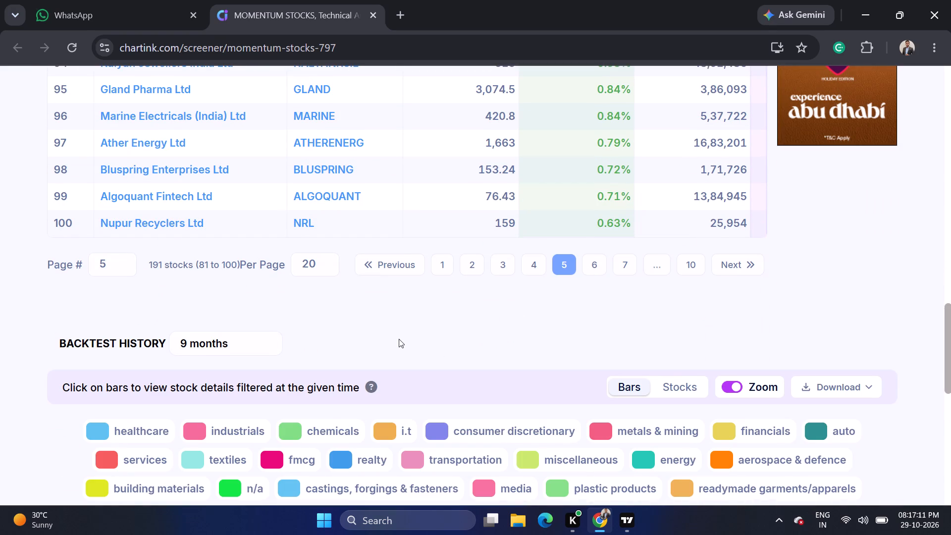
{"action": "scroll", "coordinate": [379, 364], "scroll_direction": "up", "scroll_amount": 1}
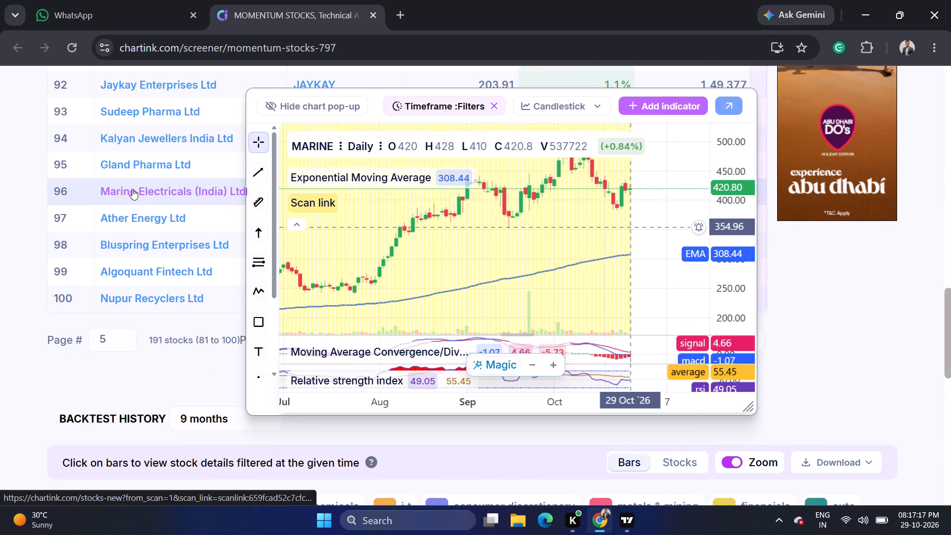
{"action": "left_click", "coordinate": [0, 214]}
{"action": "scroll", "coordinate": [0, 210], "scroll_direction": "up", "scroll_amount": 2}
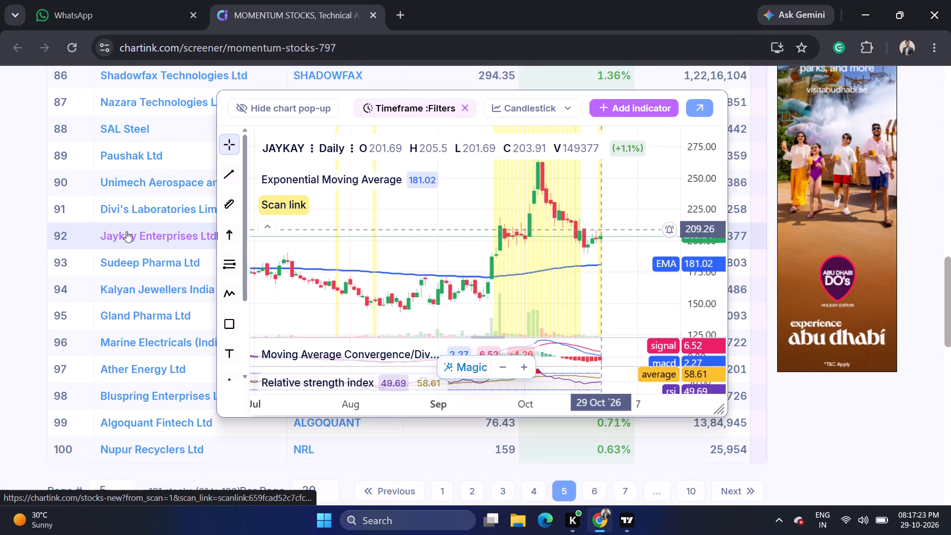
{"action": "left_click", "coordinate": [0, 237]}
{"action": "scroll", "coordinate": [8, 230], "scroll_direction": "up", "scroll_amount": 1}
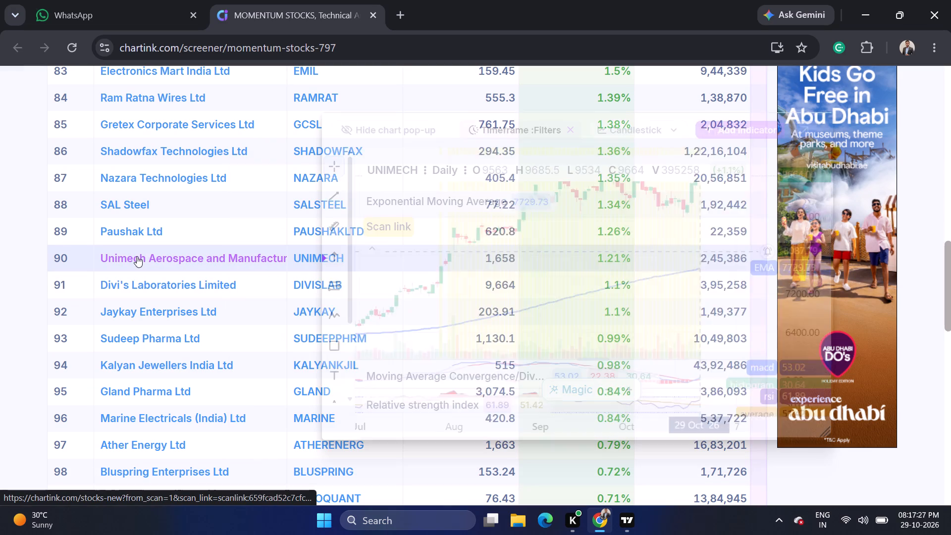
{"action": "left_click", "coordinate": [0, 256]}
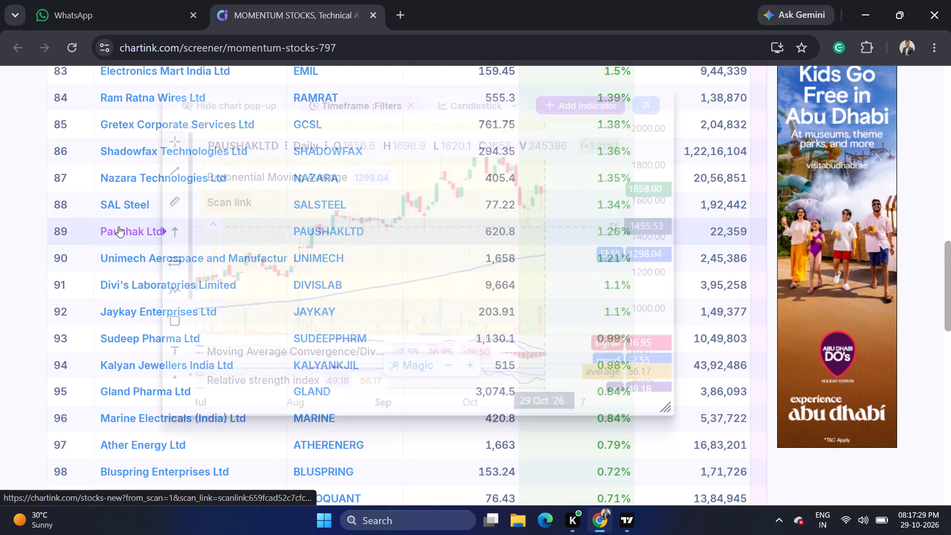
{"action": "left_click", "coordinate": [0, 235]}
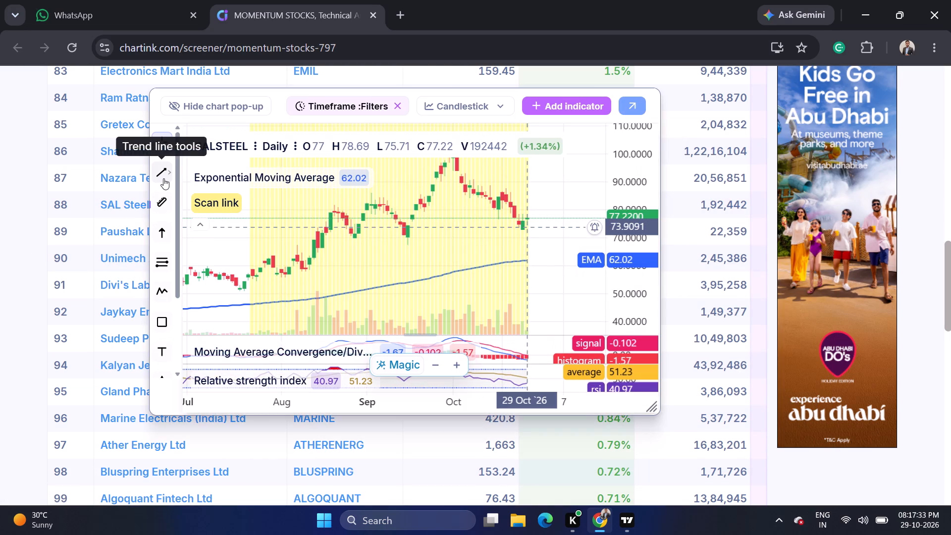
Preview charts of the other page 5 stocks, including SAL Steel, Shadowfax Technologies, Ram Ratna Wires and GHCL Textiles.
{"action": "left_click", "coordinate": [0, 204]}
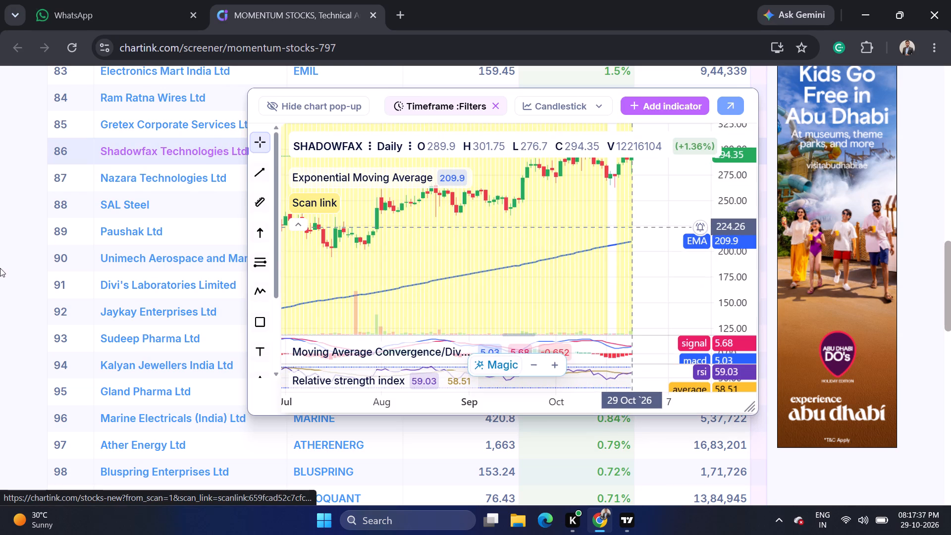
{"action": "left_click", "coordinate": [0, 268]}
{"action": "scroll", "coordinate": [2, 266], "scroll_direction": "up", "scroll_amount": 1}
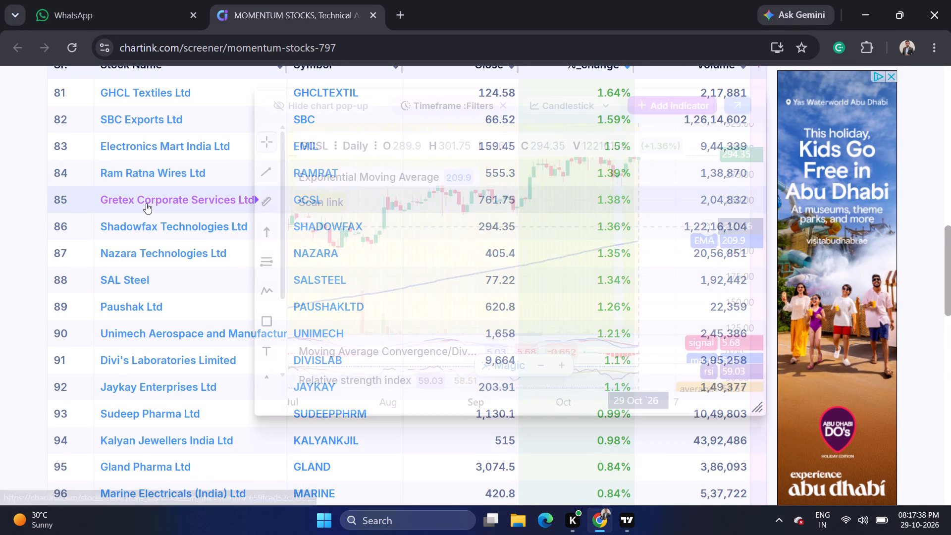
{"action": "left_click", "coordinate": [0, 236]}
{"action": "scroll", "coordinate": [0, 236], "scroll_direction": "up", "scroll_amount": 1}
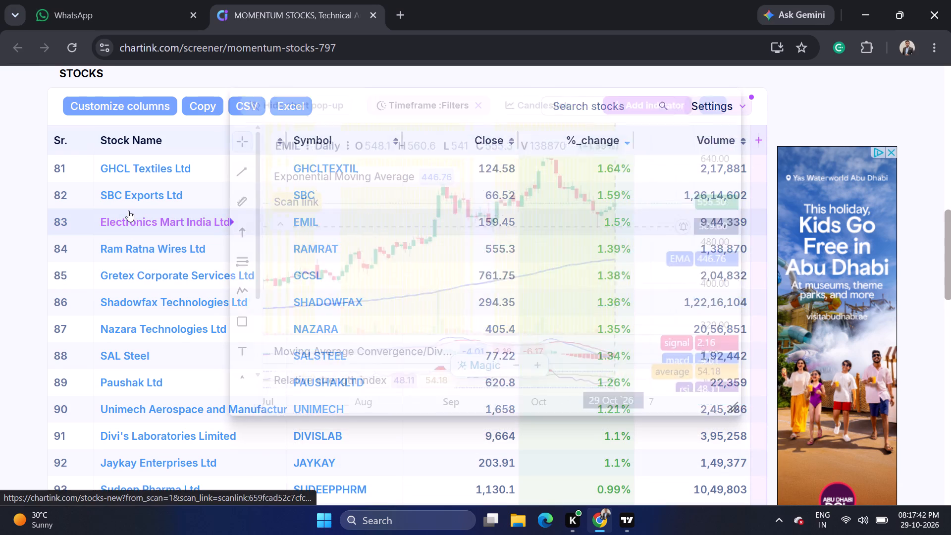
{"action": "left_click", "coordinate": [0, 270]}
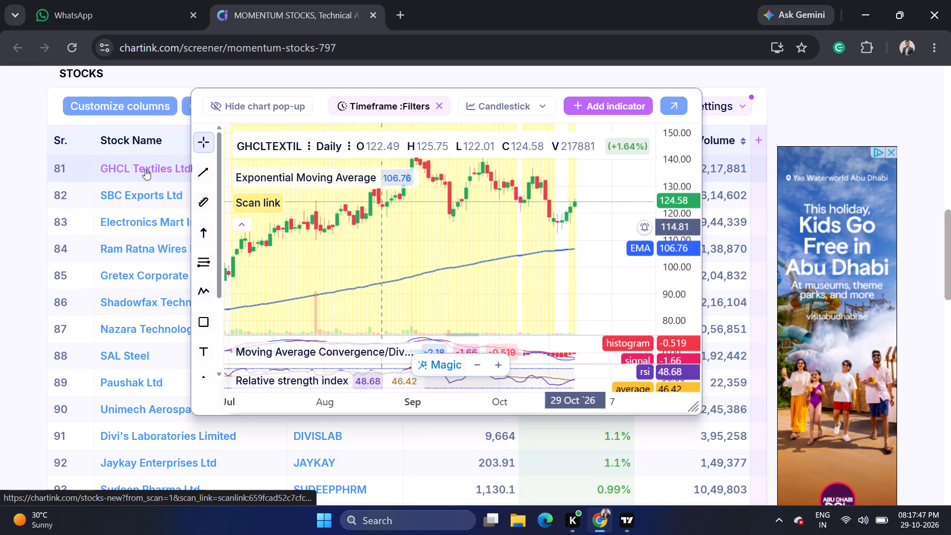
{"action": "left_click", "coordinate": [0, 209]}
Open page 4 of the screener results and preview charts including Birla Cable and Grand Foundry.
{"action": "scroll", "coordinate": [2, 213], "scroll_direction": "down", "scroll_amount": 6}
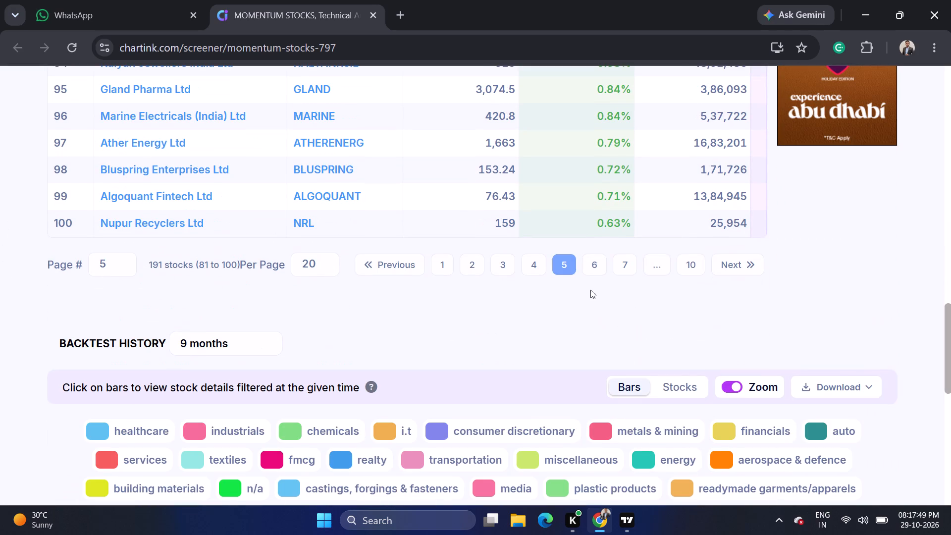
{"action": "left_click", "coordinate": [535, 276]}
{"action": "left_click", "coordinate": [534, 272]}
{"action": "scroll", "coordinate": [541, 231], "scroll_direction": "down", "scroll_amount": 5}
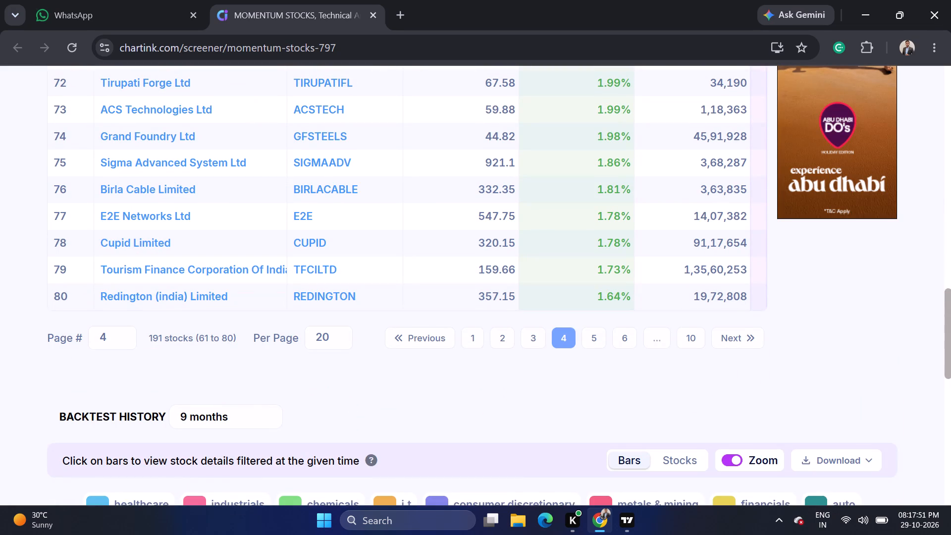
{"action": "left_click", "coordinate": [0, 215]}
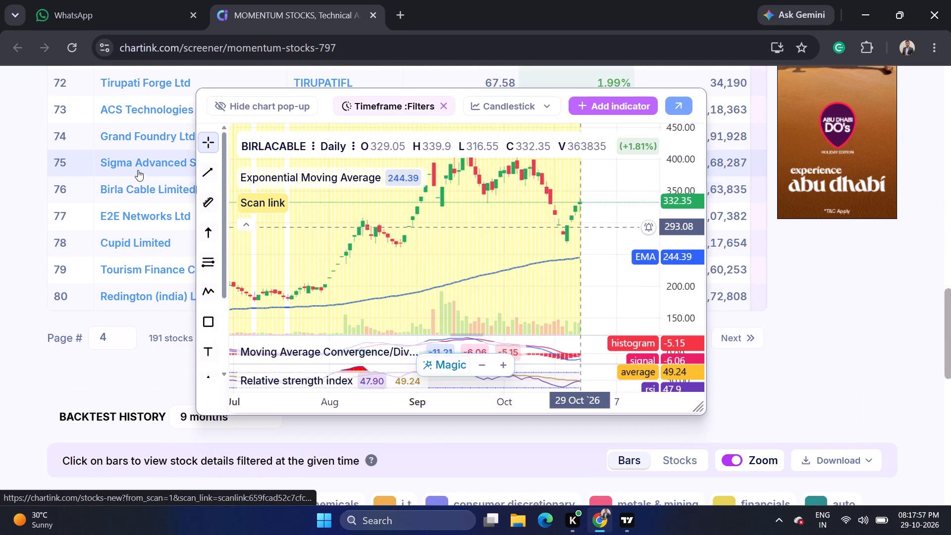
{"action": "left_click", "coordinate": [0, 205]}
{"action": "scroll", "coordinate": [0, 204], "scroll_direction": "up", "scroll_amount": 1}
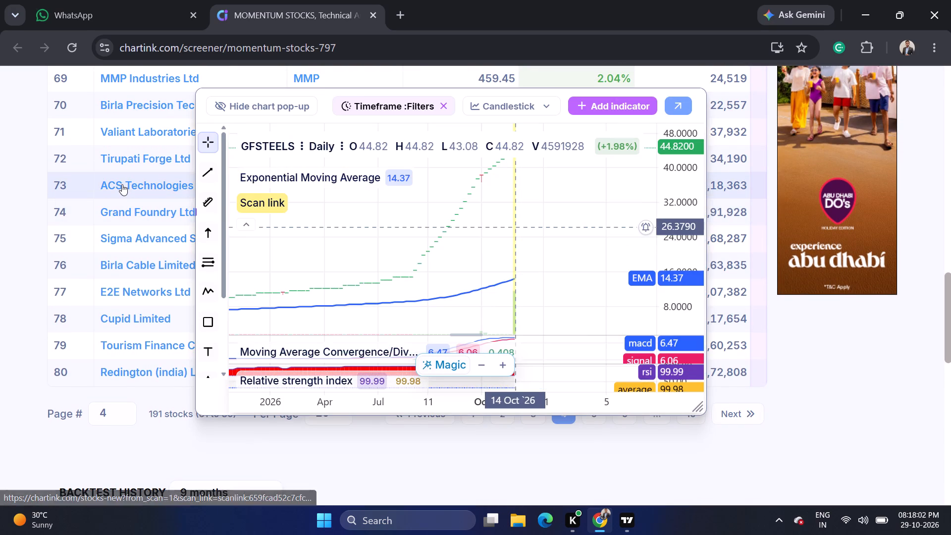
{"action": "left_click", "coordinate": [0, 203]}
Preview charts of the other page 4 stocks, including Birla Precision Technologies, Sky Gold and Ratnaveer Precision Engineering.
{"action": "scroll", "coordinate": [0, 203], "scroll_direction": "up", "scroll_amount": 2}
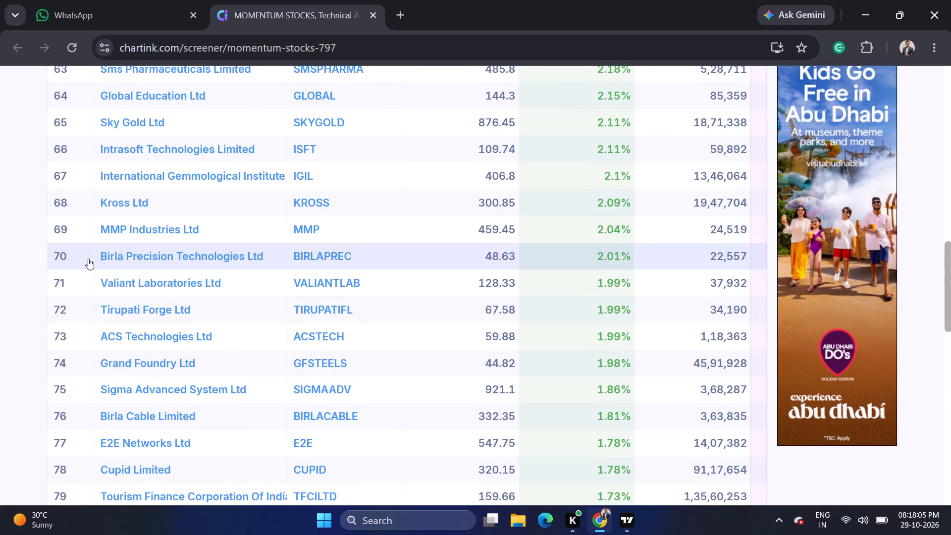
{"action": "left_click", "coordinate": [0, 265]}
{"action": "left_click", "coordinate": [0, 236]}
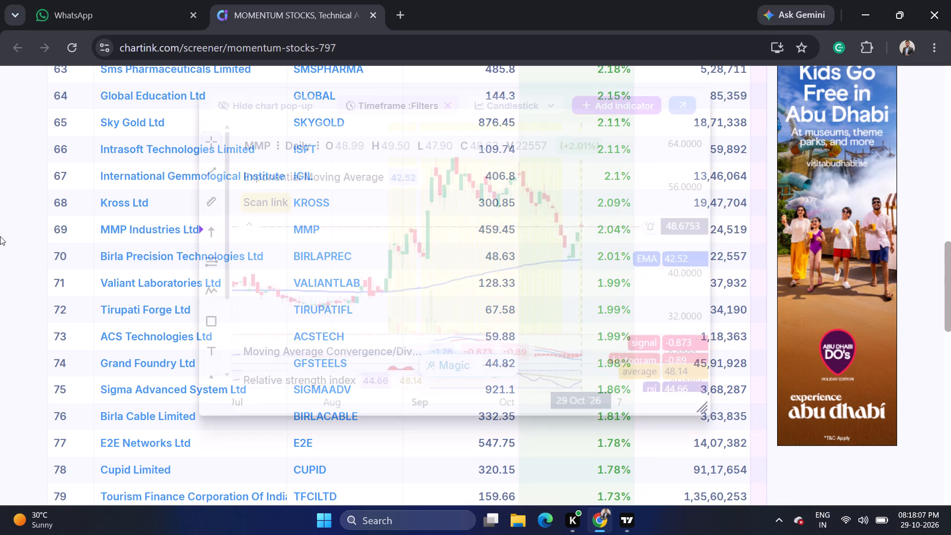
{"action": "scroll", "coordinate": [0, 236], "scroll_direction": "up", "scroll_amount": 1}
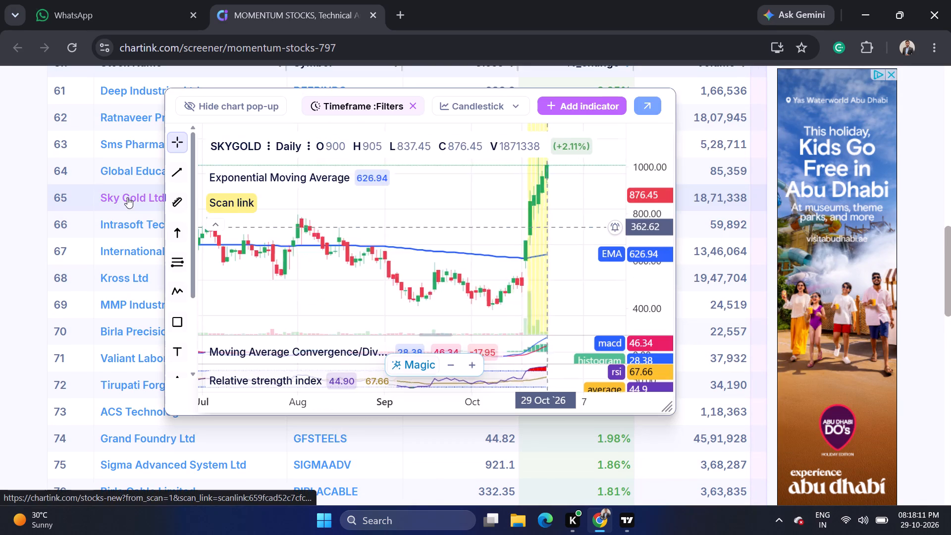
{"action": "left_click", "coordinate": [0, 224]}
{"action": "scroll", "coordinate": [0, 224], "scroll_direction": "up", "scroll_amount": 1}
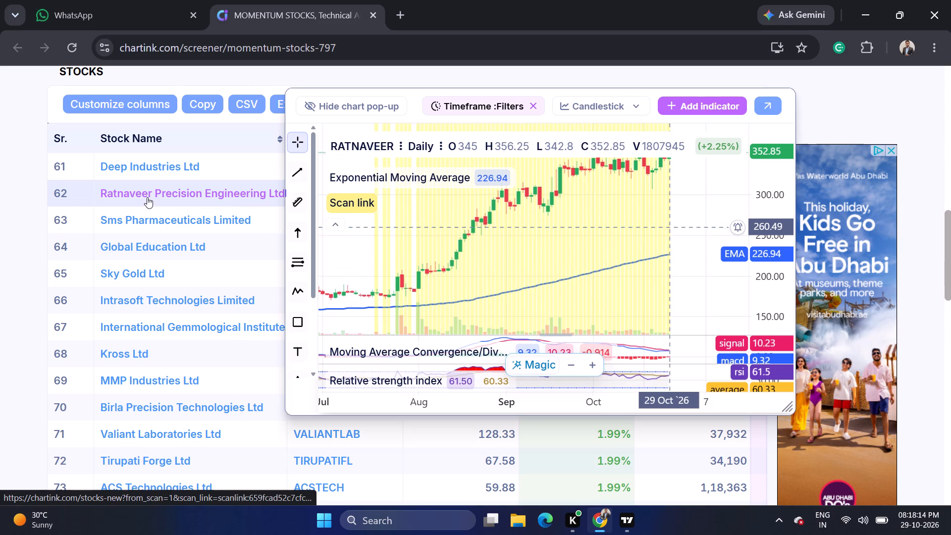
{"action": "left_click", "coordinate": [0, 218]}
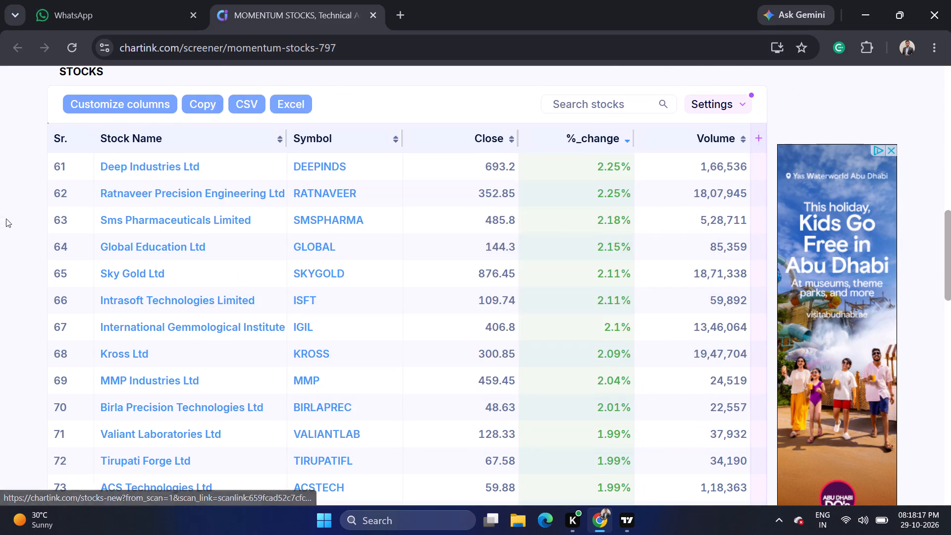
Open page 3 of the screener results and preview charts including Westlife Foodworld, Aarey Drugs & Pharmaceuticals and Laurus Labs.
{"action": "scroll", "coordinate": [7, 226], "scroll_direction": "down", "scroll_amount": 7}
{"action": "left_click", "coordinate": [537, 188]}
{"action": "scroll", "coordinate": [541, 151], "scroll_direction": "down", "scroll_amount": 3}
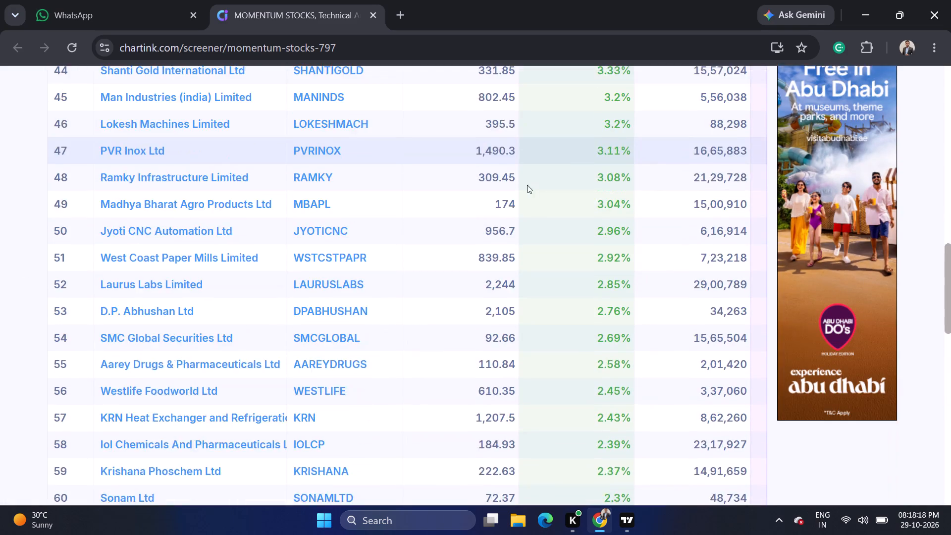
{"action": "scroll", "coordinate": [499, 370], "scroll_direction": "down", "scroll_amount": 1}
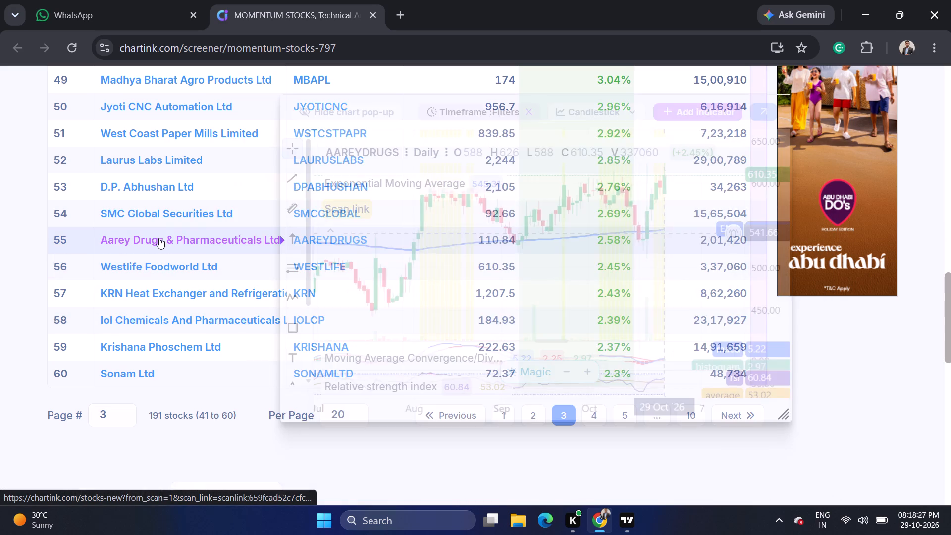
{"action": "left_click", "coordinate": [0, 233]}
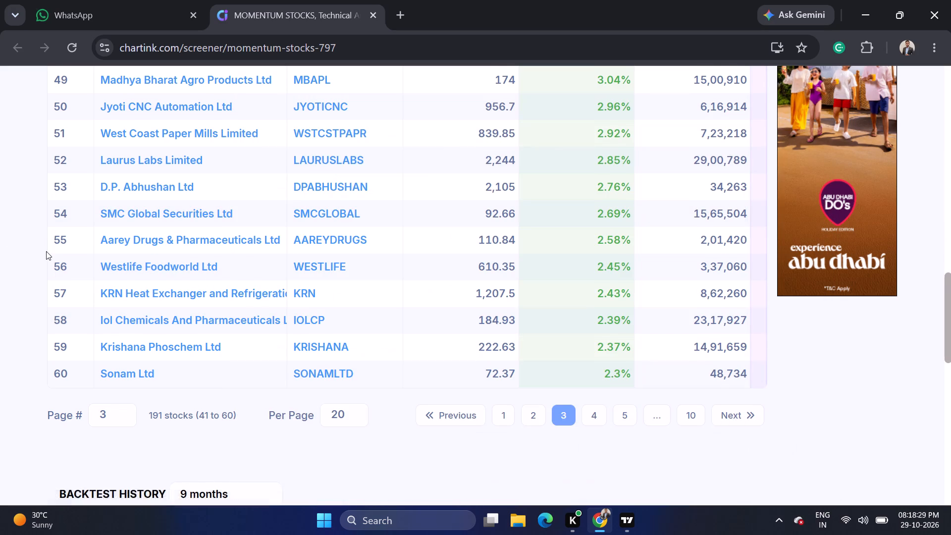
{"action": "scroll", "coordinate": [46, 251], "scroll_direction": "up", "scroll_amount": 1}
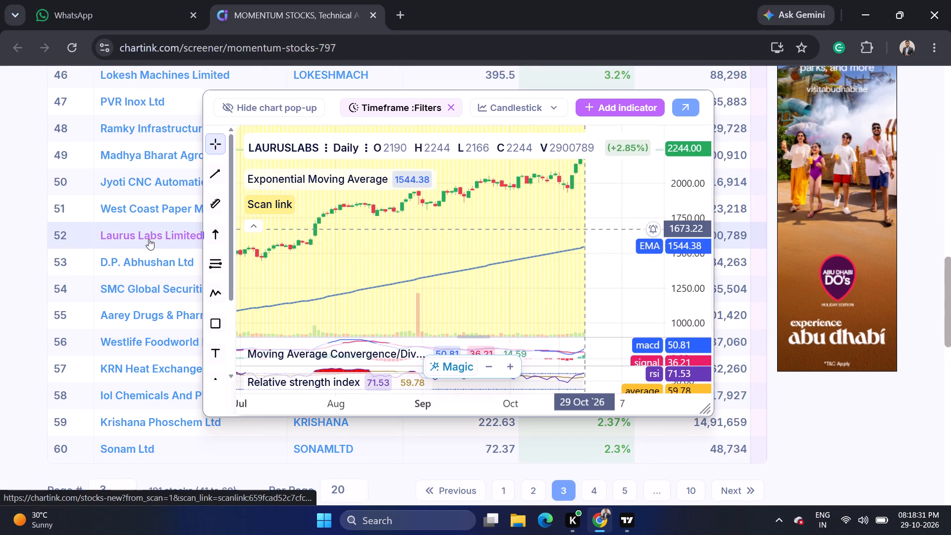
{"action": "left_click", "coordinate": [5, 237]}
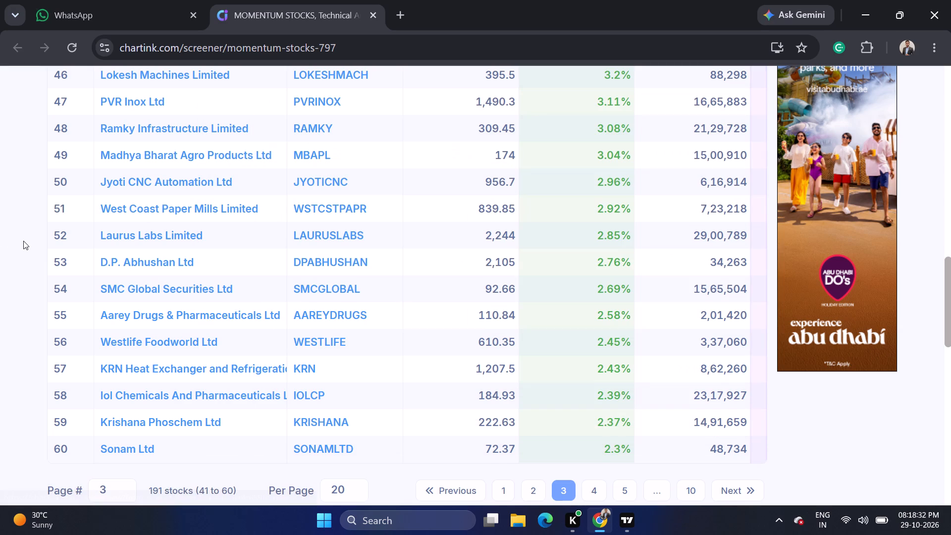
Preview charts of the other page 3 stocks, including West Coast Paper Mills, Madhya Bharat Agro, Man Industries, One 97 Communications and Eternal.
{"action": "scroll", "coordinate": [22, 236], "scroll_direction": "up", "scroll_amount": 1}
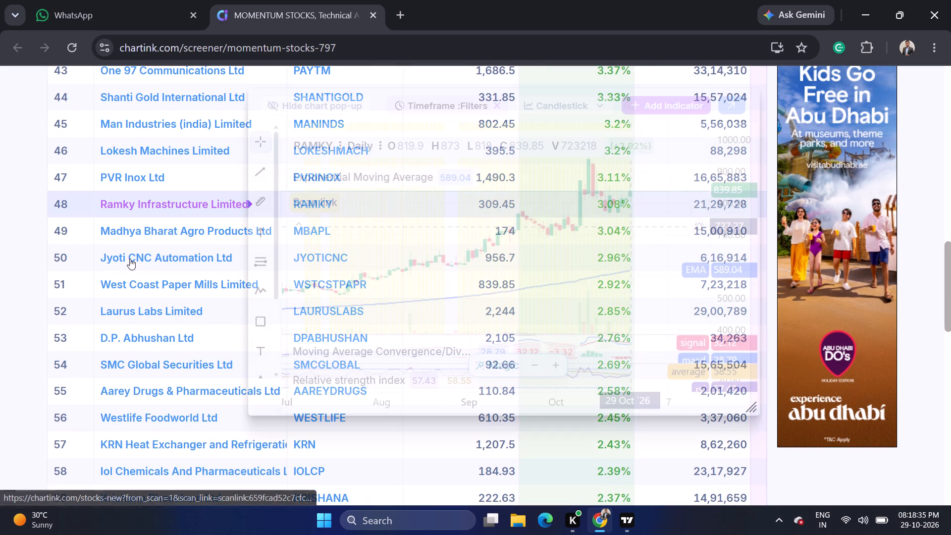
{"action": "left_click", "coordinate": [0, 274]}
{"action": "scroll", "coordinate": [1, 272], "scroll_direction": "up", "scroll_amount": 1}
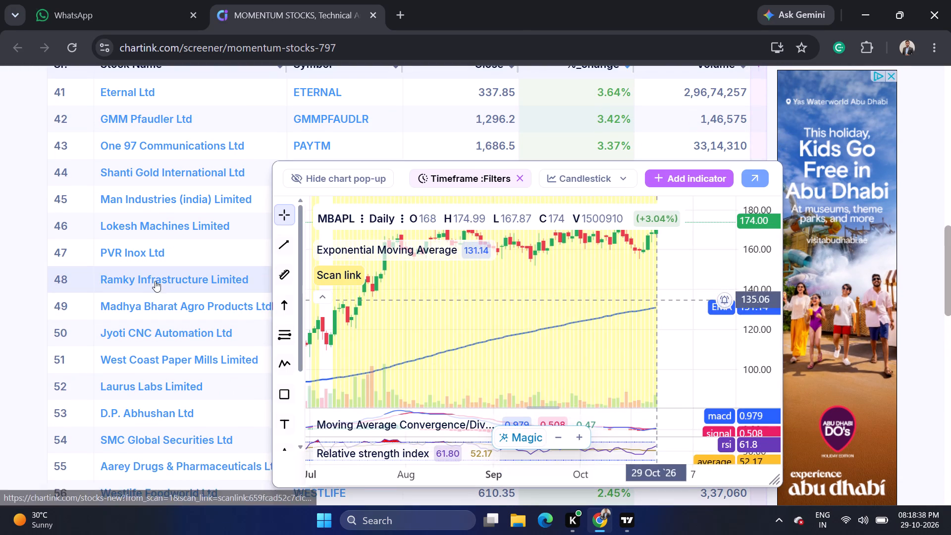
{"action": "left_click", "coordinate": [0, 282]}
{"action": "scroll", "coordinate": [4, 281], "scroll_direction": "up", "scroll_amount": 1}
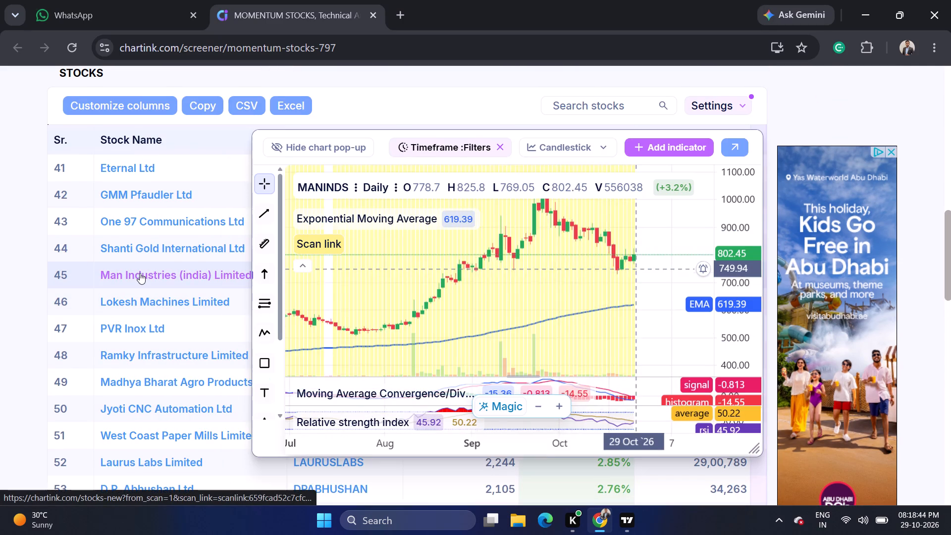
{"action": "left_click", "coordinate": [0, 278]}
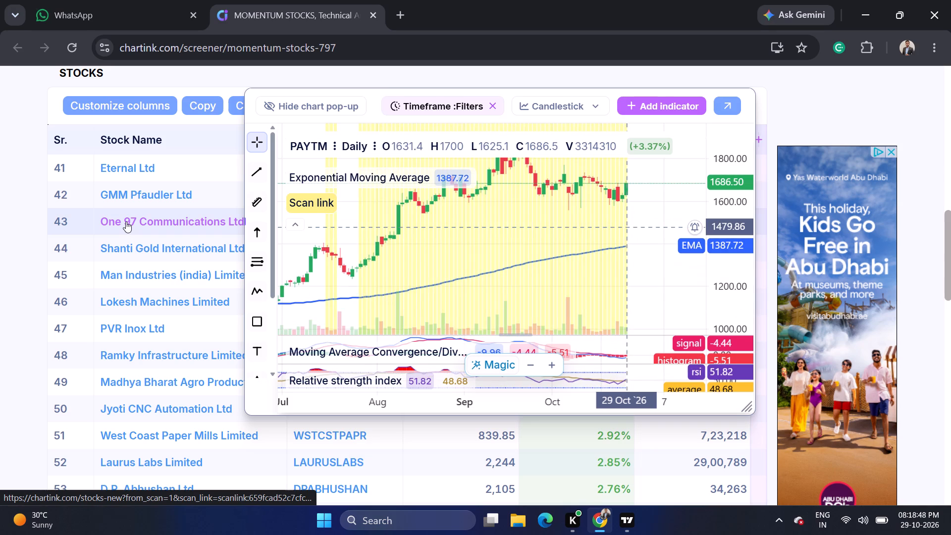
{"action": "left_click", "coordinate": [0, 241]}
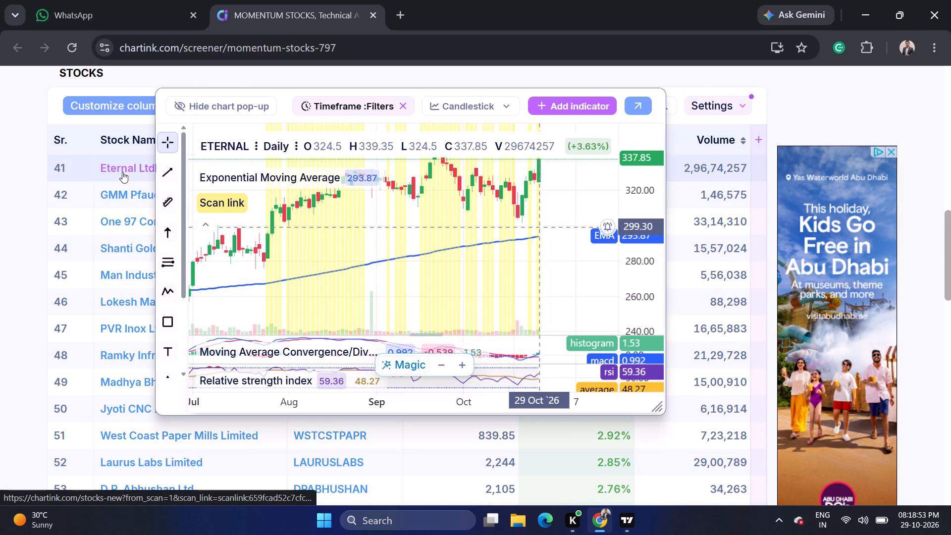
{"action": "scroll", "coordinate": [633, 228], "scroll_direction": "down", "scroll_amount": 3}
{"action": "scroll", "coordinate": [637, 261], "scroll_direction": "up", "scroll_amount": 1}
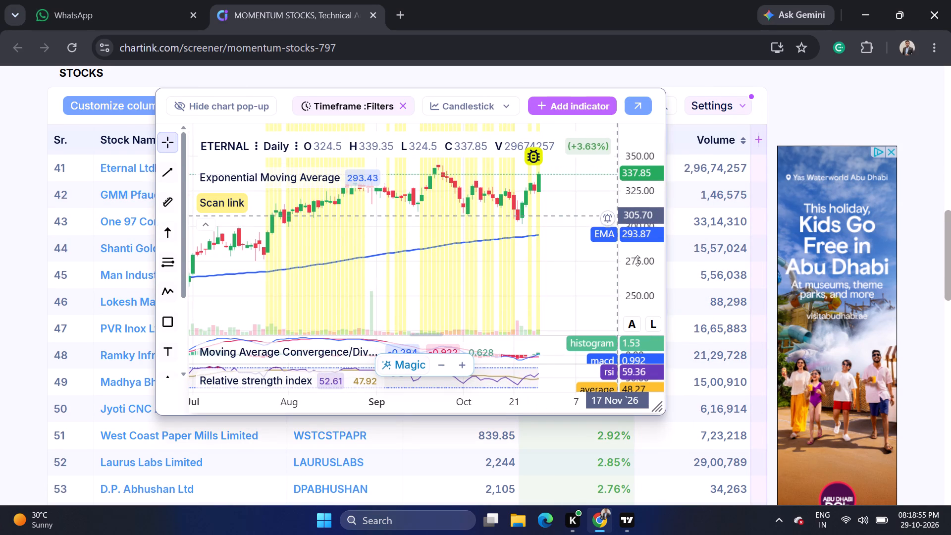
{"action": "scroll", "coordinate": [569, 283], "scroll_direction": "up", "scroll_amount": 1}
Switch to TradingView, search for ETHERNAL and open the Eternal Limited stock chart.
{"action": "left_click", "coordinate": [630, 529]}
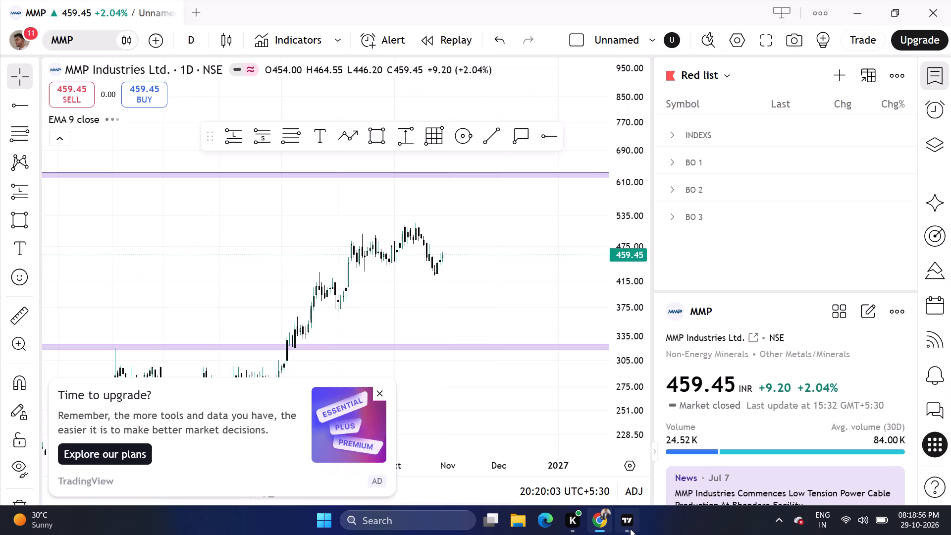
{"action": "type", "text": "ETHERNAL"}
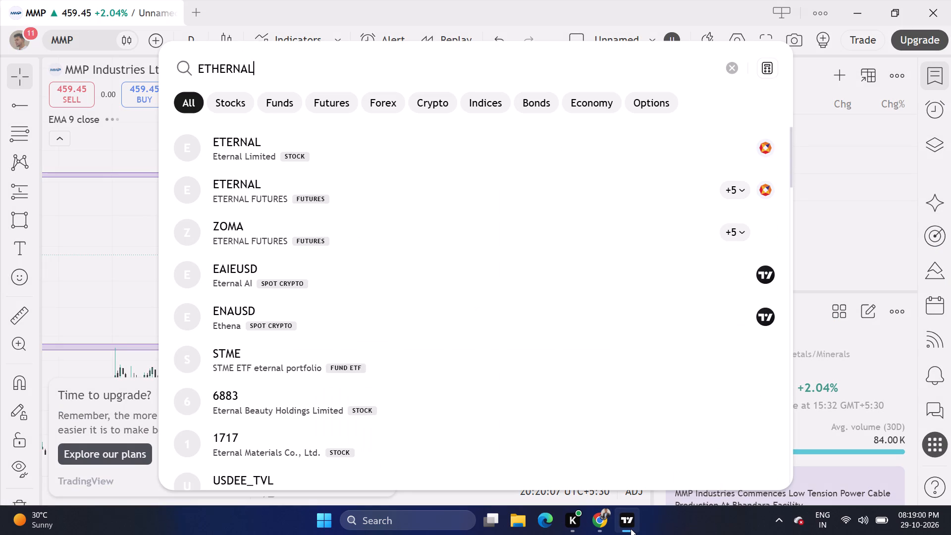
{"action": "key", "text": "BackSpace"}
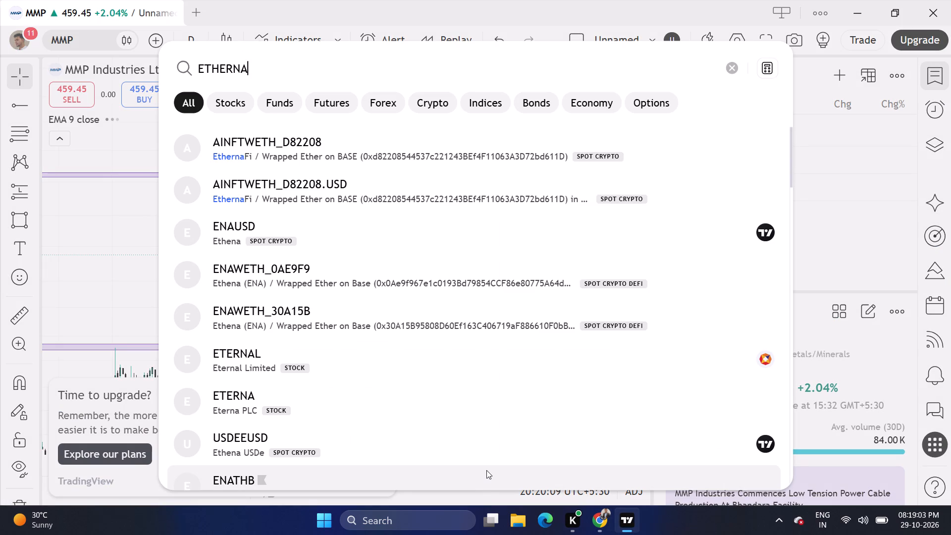
{"action": "key", "text": "l"}
{"action": "left_click", "coordinate": [371, 142]}
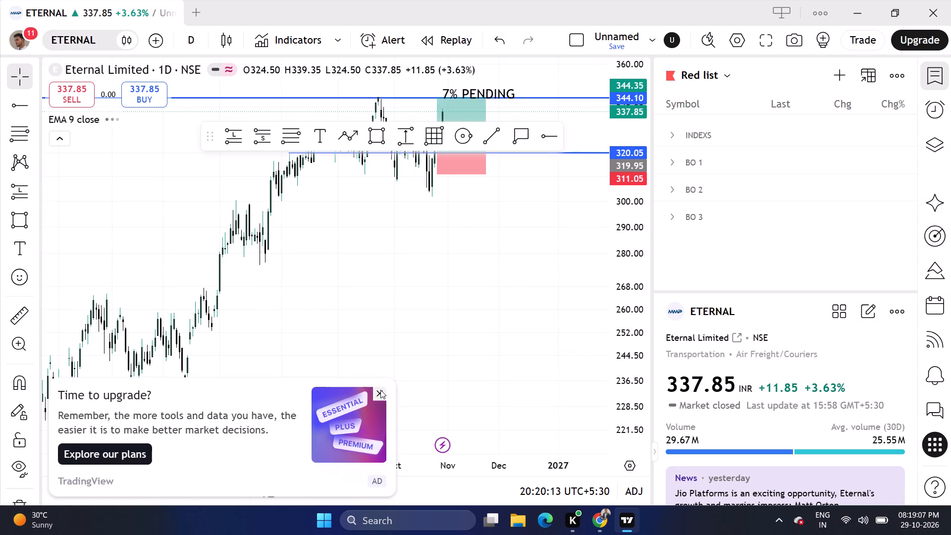
Dismiss the upgrade offer and examine Eternal's daily chart around the marked price levels, the long position box and the recent candles.
{"action": "left_click", "coordinate": [380, 390]}
{"action": "scroll", "coordinate": [415, 311], "scroll_direction": "up", "scroll_amount": 4}
{"action": "left_click_drag", "start_coordinate": [414, 266], "coordinate": [428, 386]}
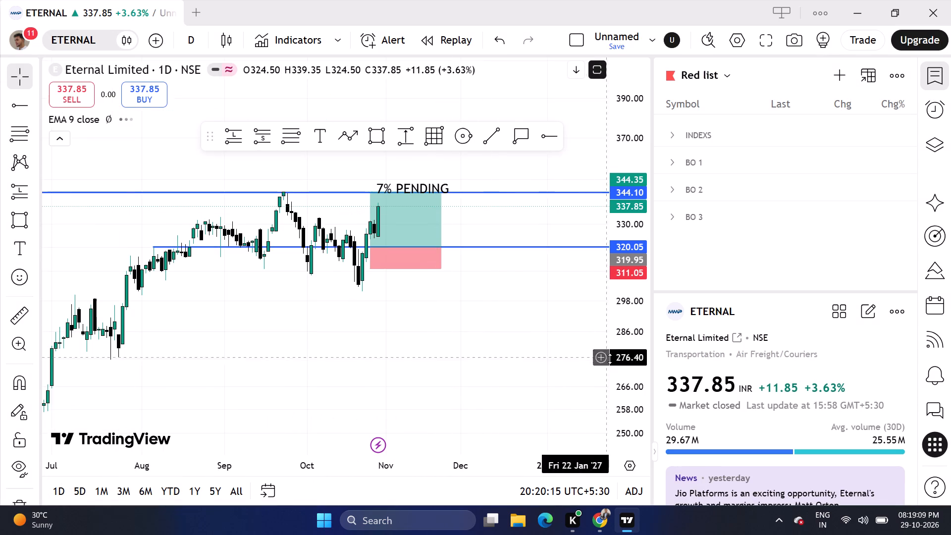
{"action": "scroll", "coordinate": [610, 359], "scroll_direction": "up", "scroll_amount": 4}
{"action": "scroll", "coordinate": [499, 381], "scroll_direction": "up", "scroll_amount": 4}
{"action": "left_click_drag", "start_coordinate": [455, 357], "coordinate": [492, 378]}
{"action": "scroll", "coordinate": [492, 378], "scroll_direction": "down", "scroll_amount": 2}
{"action": "scroll", "coordinate": [485, 405], "scroll_direction": "up", "scroll_amount": 2}
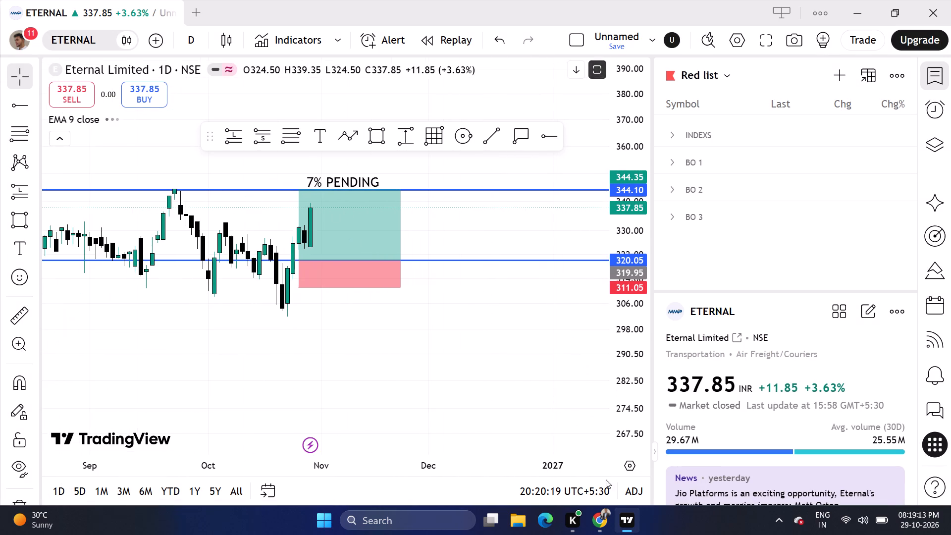
Switch back to Chartink in Chrome, open page 2 of the Momentum Stocks results and preview charts including Raymond and Dolphin Offshore Enterprises.
{"action": "left_click", "coordinate": [625, 526]}
{"action": "left_click", "coordinate": [0, 250]}
{"action": "scroll", "coordinate": [0, 250], "scroll_direction": "down", "scroll_amount": 4}
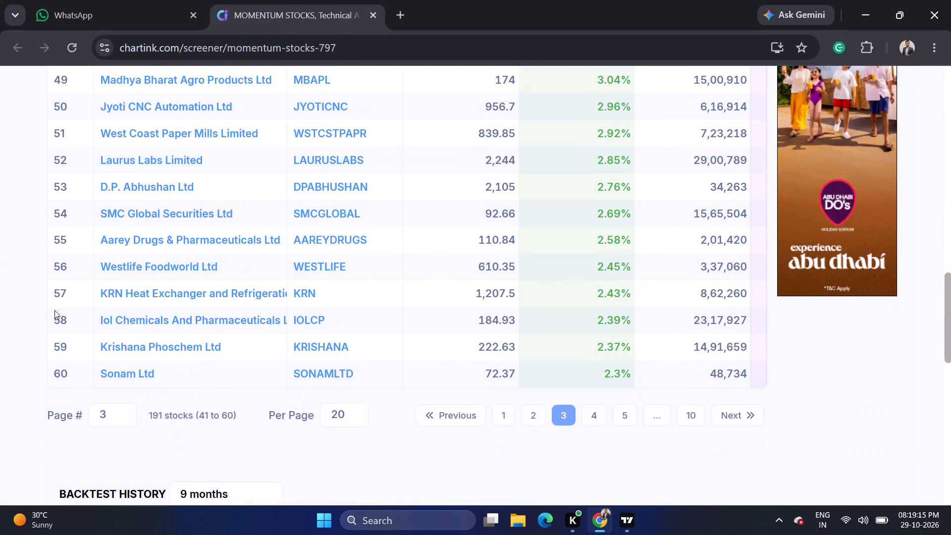
{"action": "left_click", "coordinate": [833, 417]}
{"action": "left_click", "coordinate": [535, 407]}
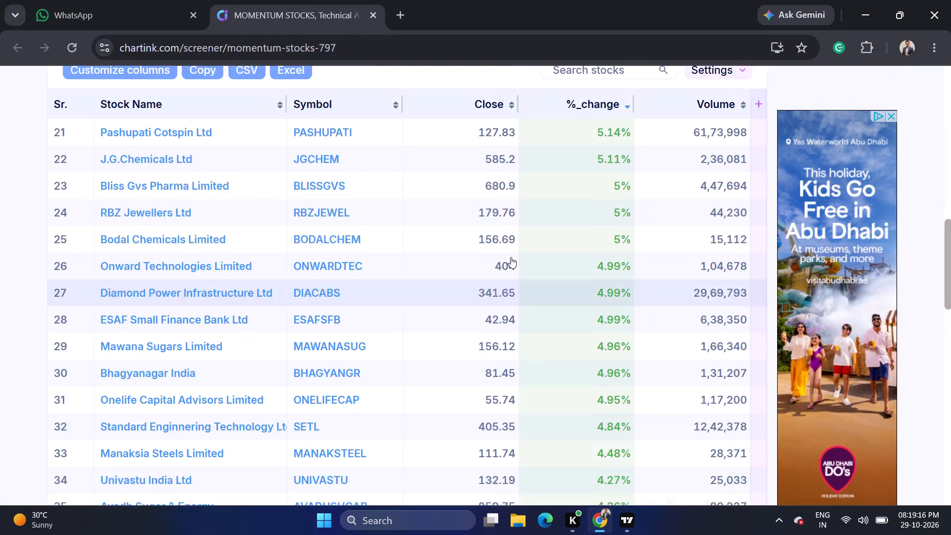
{"action": "scroll", "coordinate": [502, 244], "scroll_direction": "down", "scroll_amount": 5}
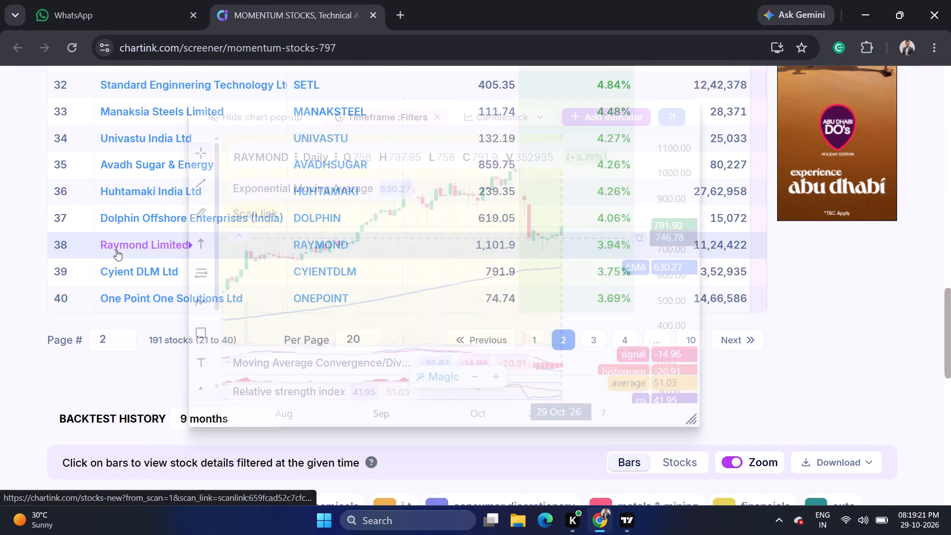
{"action": "left_click", "coordinate": [0, 234]}
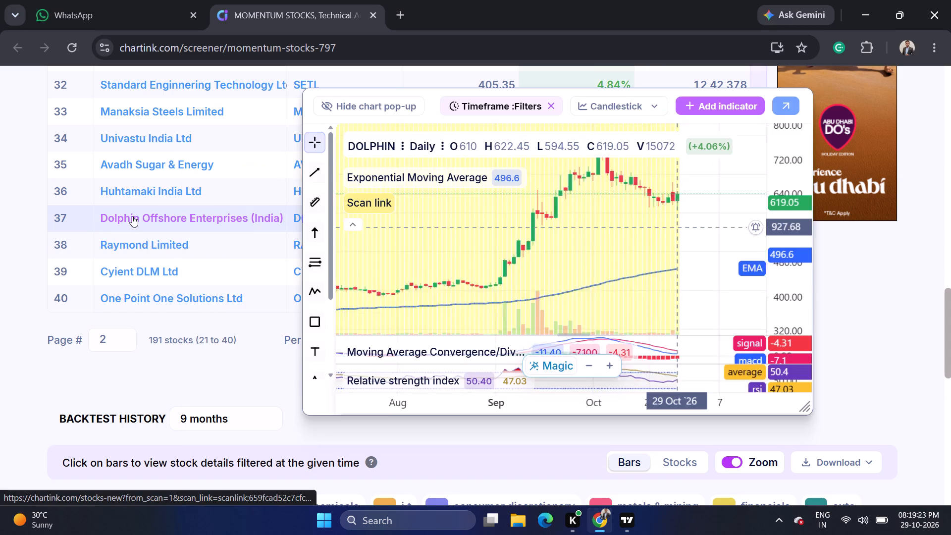
{"action": "left_click", "coordinate": [0, 194]}
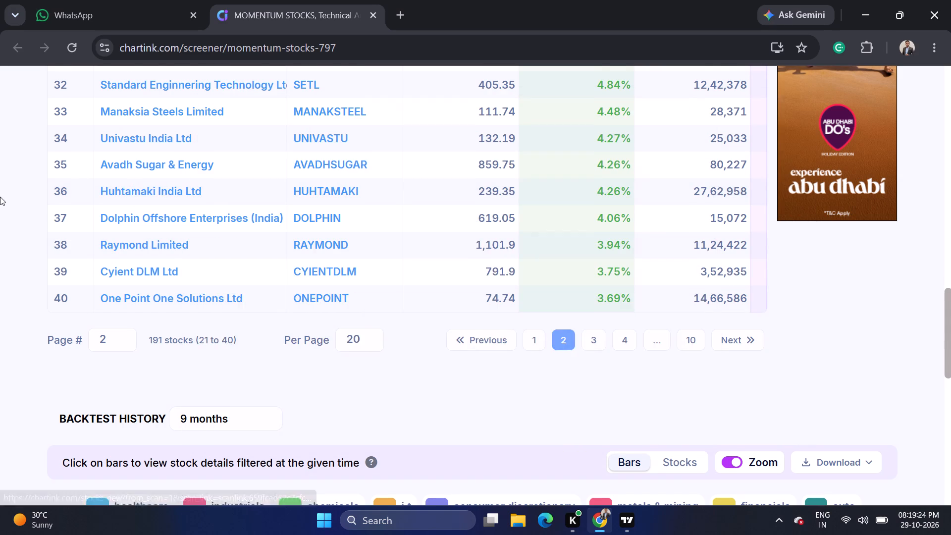
Preview charts of the other page 2 stocks, including Avadh Sugar & Energy, Manaksia Steels, Diamond Power Infrastructure and Pashupati Cotspin.
{"action": "scroll", "coordinate": [0, 197], "scroll_direction": "up", "scroll_amount": 1}
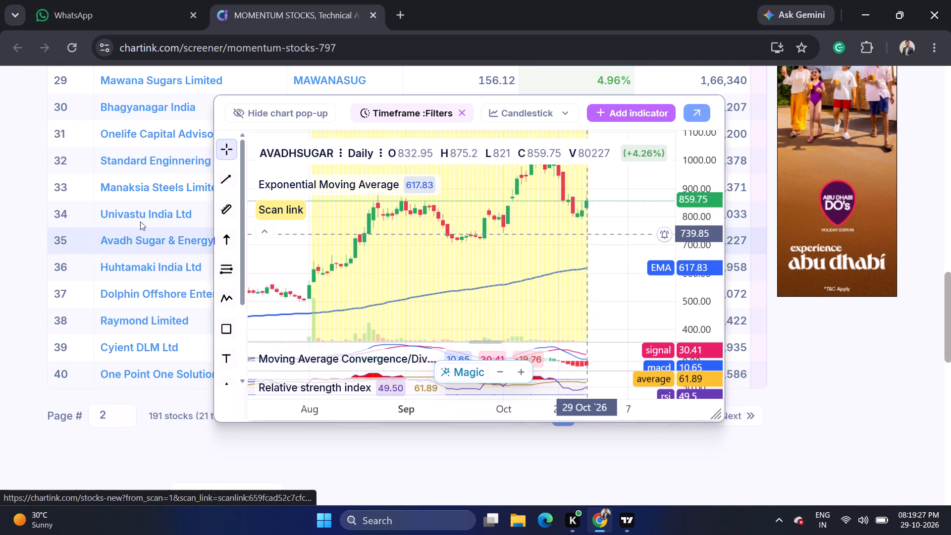
{"action": "left_click", "coordinate": [0, 219]}
{"action": "scroll", "coordinate": [1, 220], "scroll_direction": "up", "scroll_amount": 1}
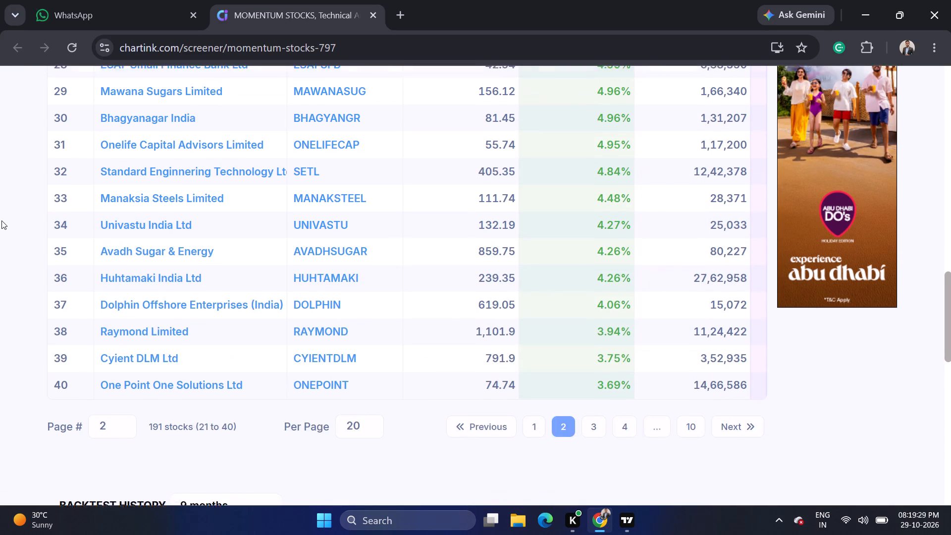
{"action": "scroll", "coordinate": [1, 220], "scroll_direction": "up", "scroll_amount": 1}
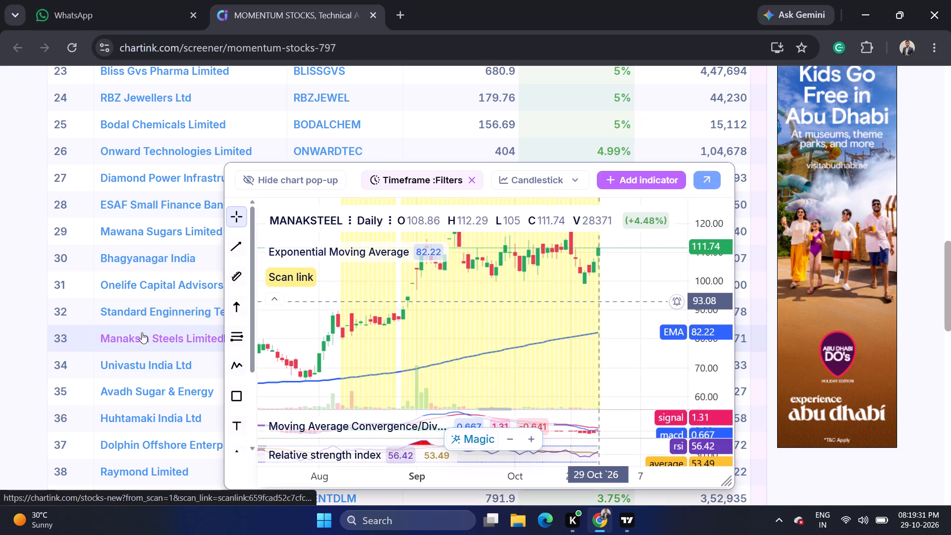
{"action": "left_click", "coordinate": [0, 310]}
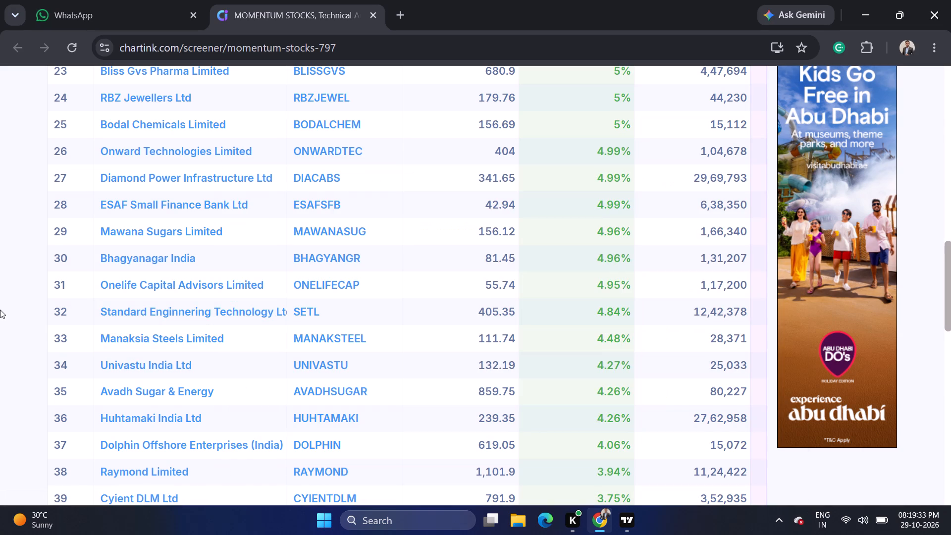
{"action": "scroll", "coordinate": [0, 299], "scroll_direction": "up", "scroll_amount": 1}
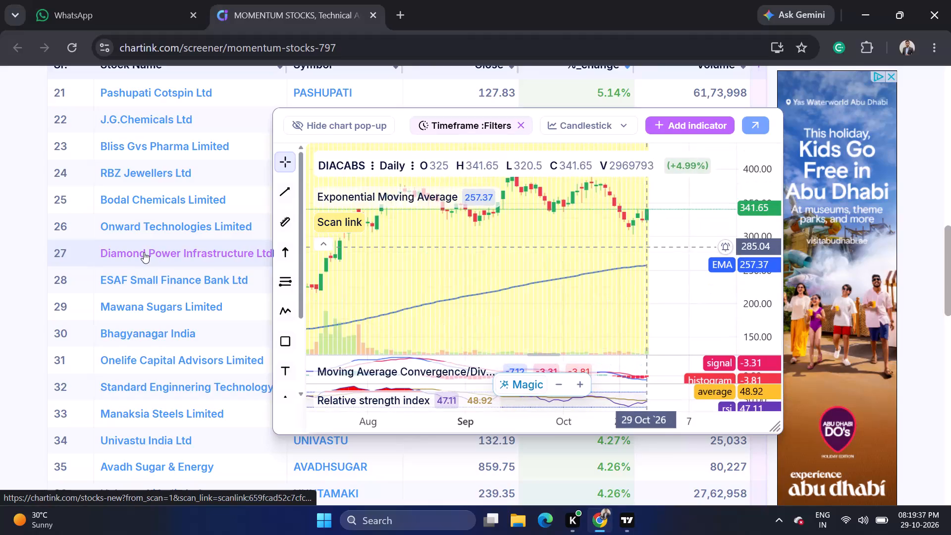
{"action": "left_click", "coordinate": [0, 261]}
{"action": "scroll", "coordinate": [0, 261], "scroll_direction": "up", "scroll_amount": 1}
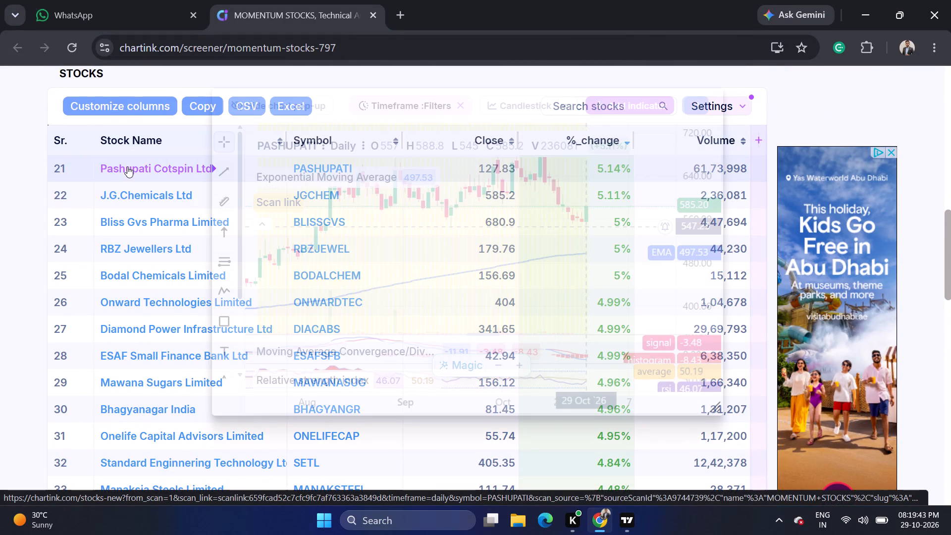
{"action": "left_click", "coordinate": [0, 177]}
Open page 1 of the screener results and preview charts including Premier Polyfilm, Singer India, Acutaas Chemicals and Manaksia Coated Metals & Industries.
{"action": "scroll", "coordinate": [5, 187], "scroll_direction": "down", "scroll_amount": 6}
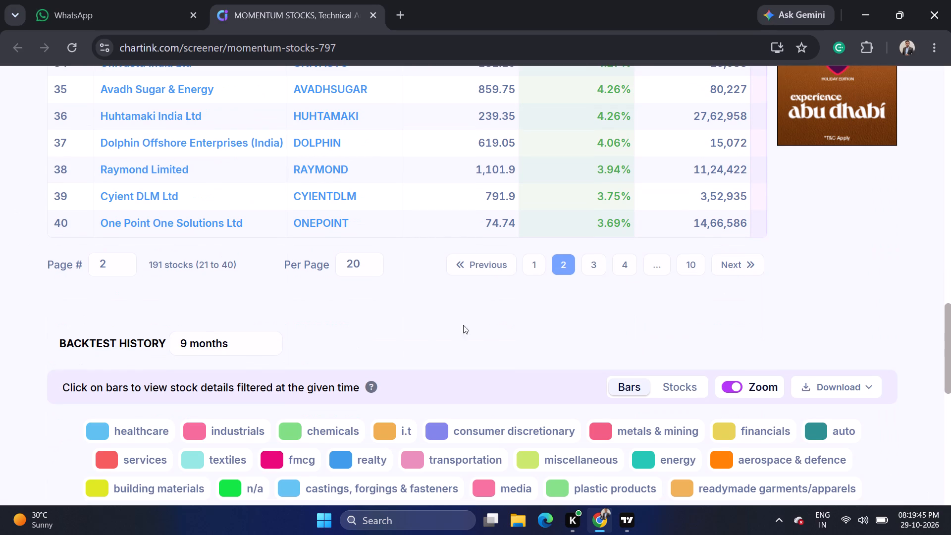
{"action": "left_click", "coordinate": [528, 255]}
{"action": "scroll", "coordinate": [536, 201], "scroll_direction": "down", "scroll_amount": 6}
{"action": "scroll", "coordinate": [524, 307], "scroll_direction": "up", "scroll_amount": 1}
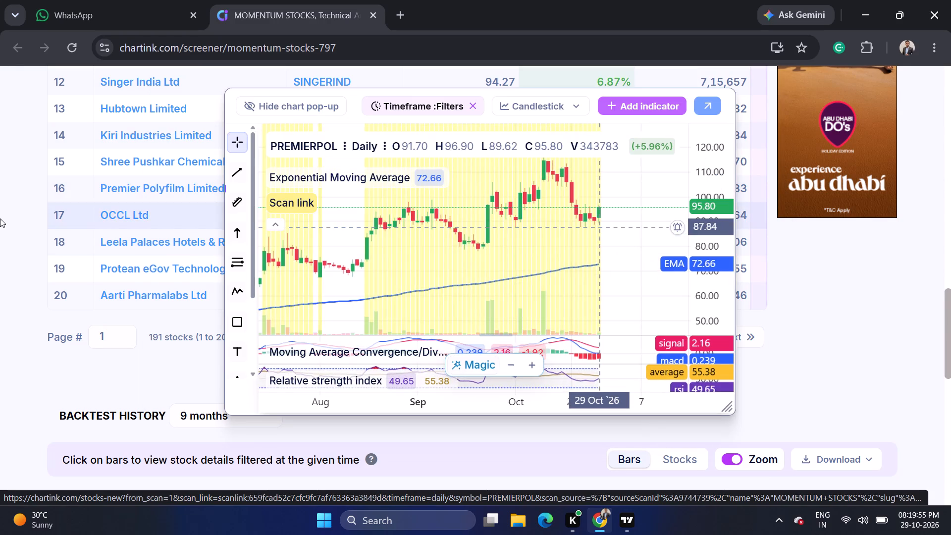
{"action": "left_click", "coordinate": [0, 218]}
{"action": "scroll", "coordinate": [0, 218], "scroll_direction": "up", "scroll_amount": 2}
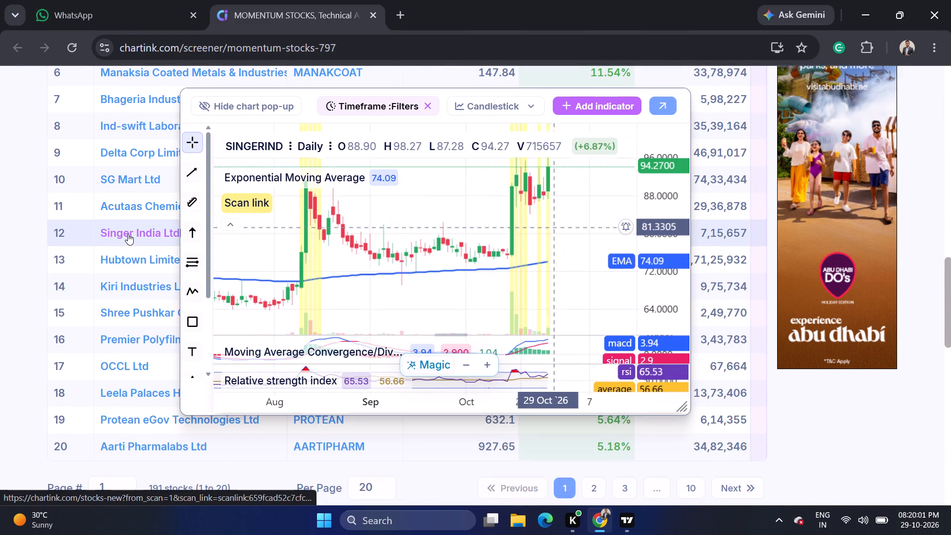
{"action": "left_click", "coordinate": [0, 238]}
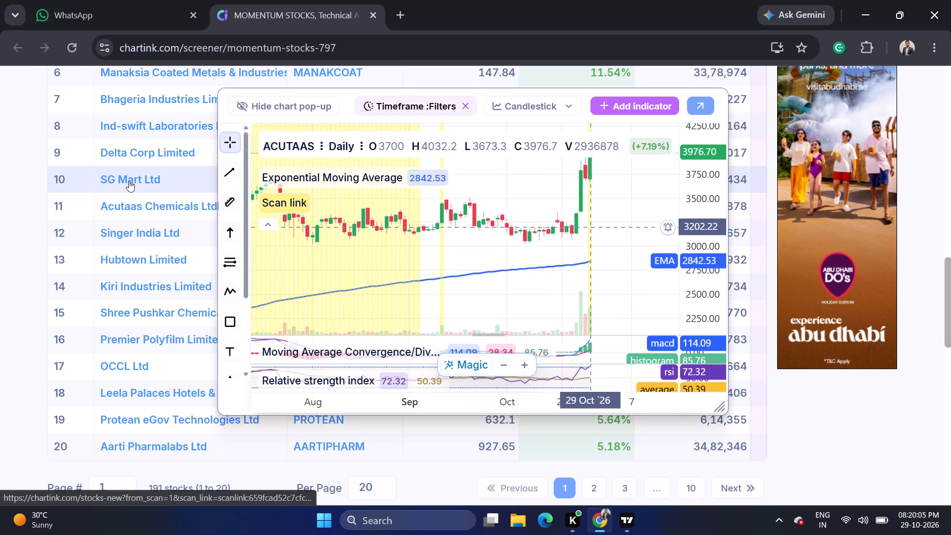
{"action": "left_click", "coordinate": [0, 210]}
{"action": "scroll", "coordinate": [0, 211], "scroll_direction": "up", "scroll_amount": 1}
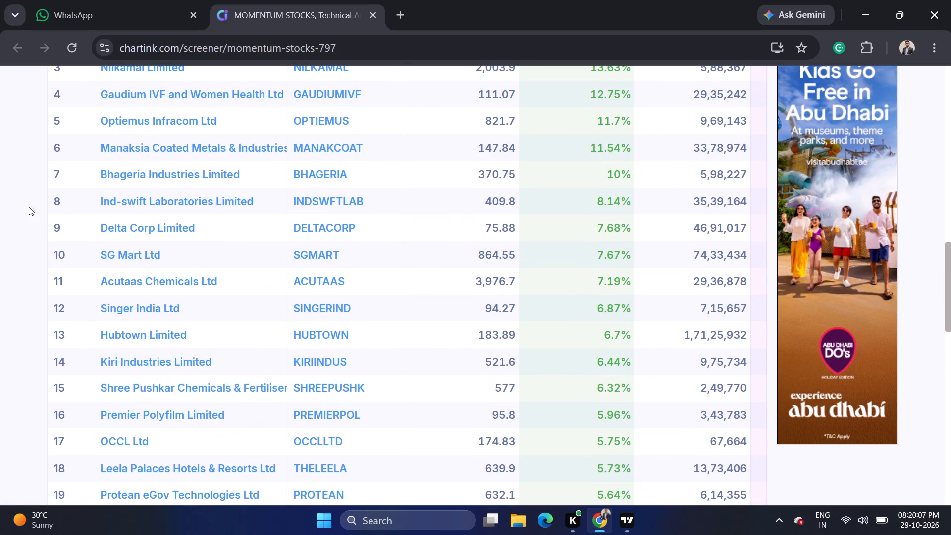
{"action": "left_click", "coordinate": [0, 226]}
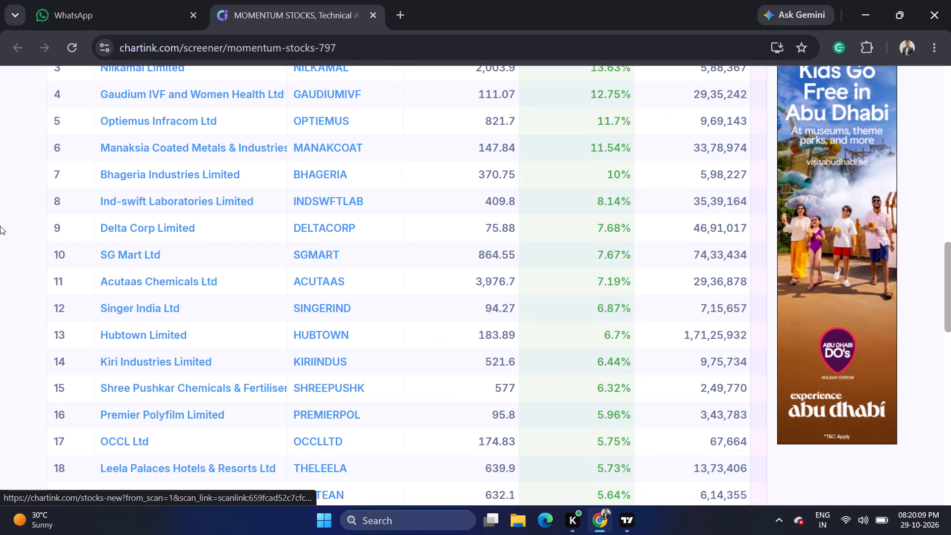
{"action": "scroll", "coordinate": [1, 227], "scroll_direction": "up", "scroll_amount": 1}
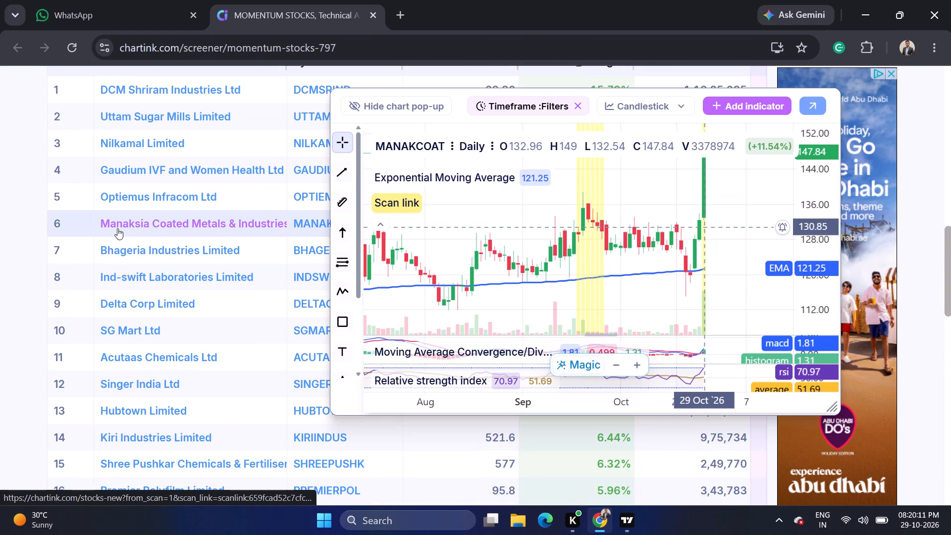
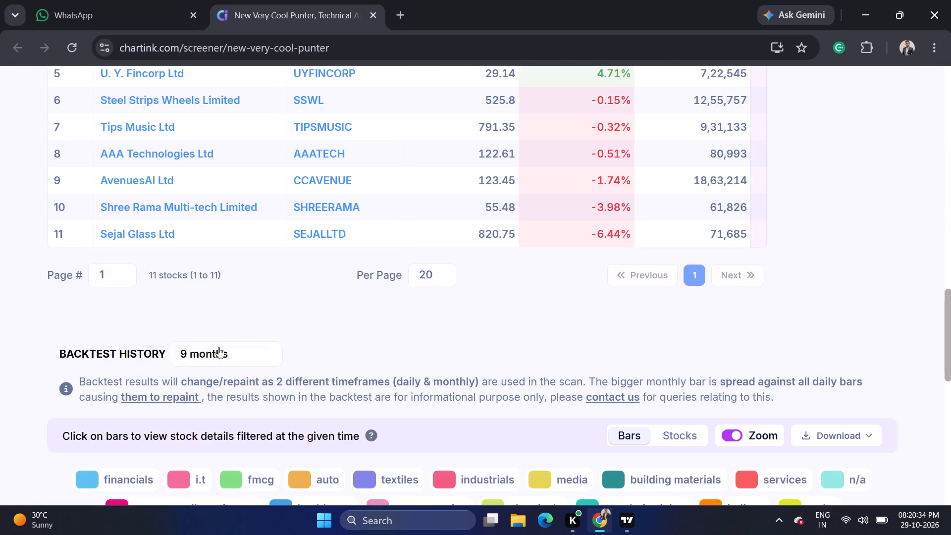
Preview charts of stocks in the New Very Cool Punter results, including AAA Technologies and Steel Strips Wheels.
{"action": "left_click", "coordinate": [0, 253]}
{"action": "scroll", "coordinate": [0, 250], "scroll_direction": "up", "scroll_amount": 1}
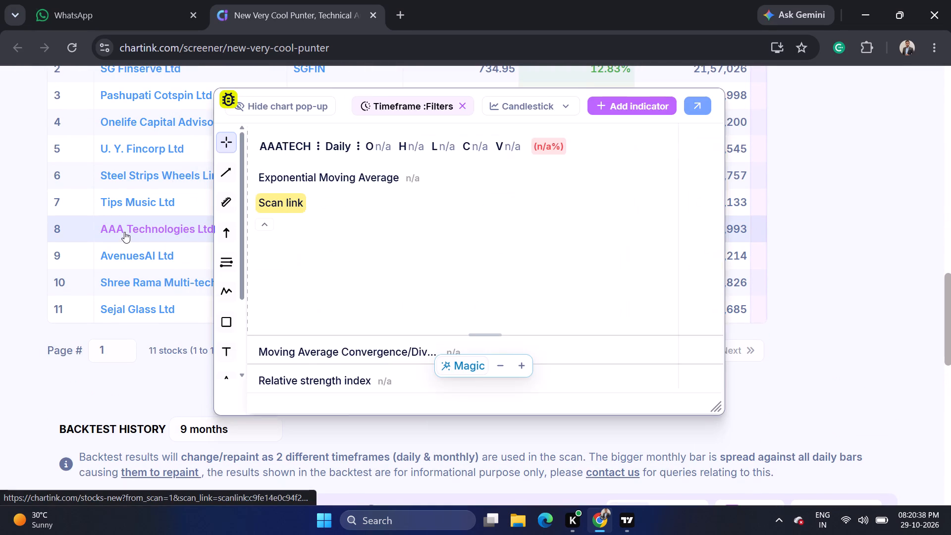
{"action": "left_click", "coordinate": [0, 231]}
{"action": "scroll", "coordinate": [0, 231], "scroll_direction": "up", "scroll_amount": 1}
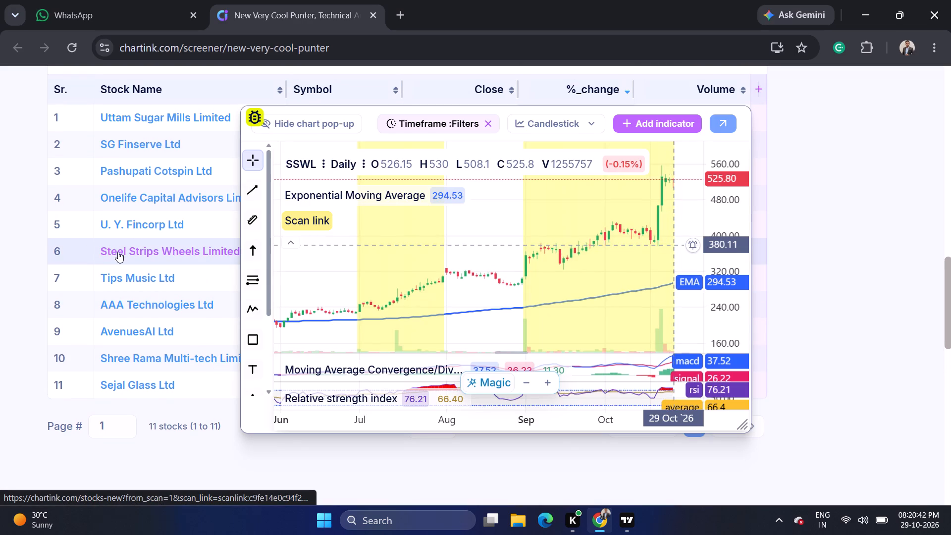
{"action": "left_click", "coordinate": [0, 205]}
{"action": "scroll", "coordinate": [4, 206], "scroll_direction": "up", "scroll_amount": 1}
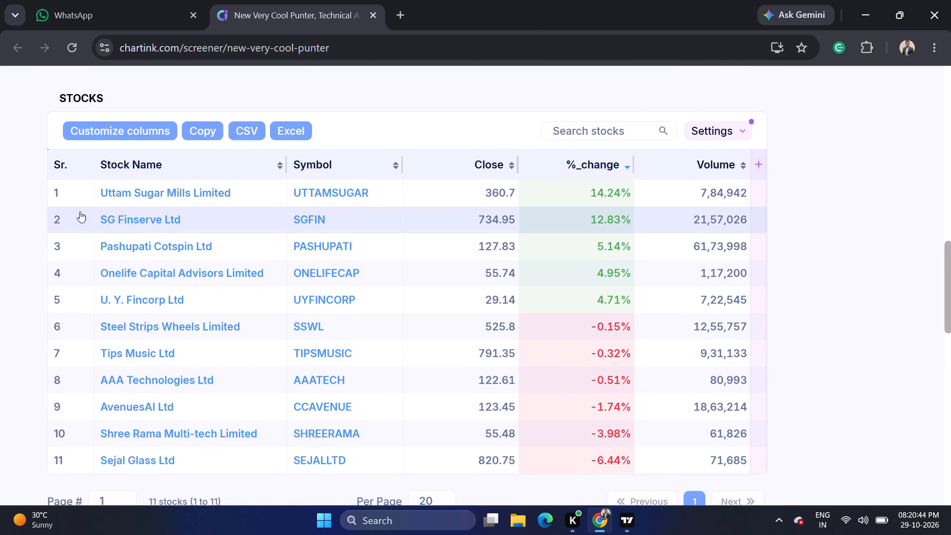
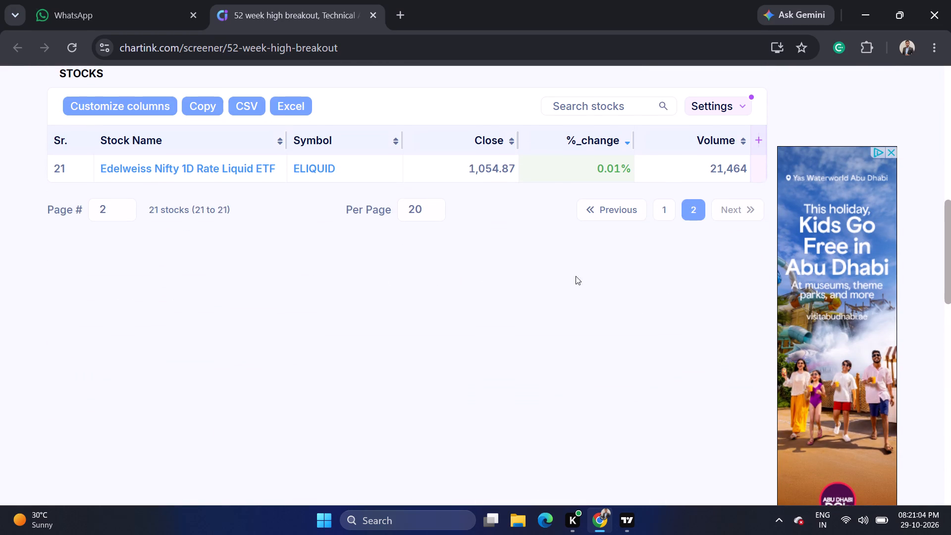
Open page 1 of the 52 week high breakout results and preview charts including Laurus Labs and Spectrum Electrical Industries.
{"action": "left_click", "coordinate": [665, 215]}
{"action": "scroll", "coordinate": [597, 267], "scroll_direction": "down", "scroll_amount": 6}
{"action": "scroll", "coordinate": [412, 355], "scroll_direction": "up", "scroll_amount": 1}
{"action": "left_click", "coordinate": [0, 224]}
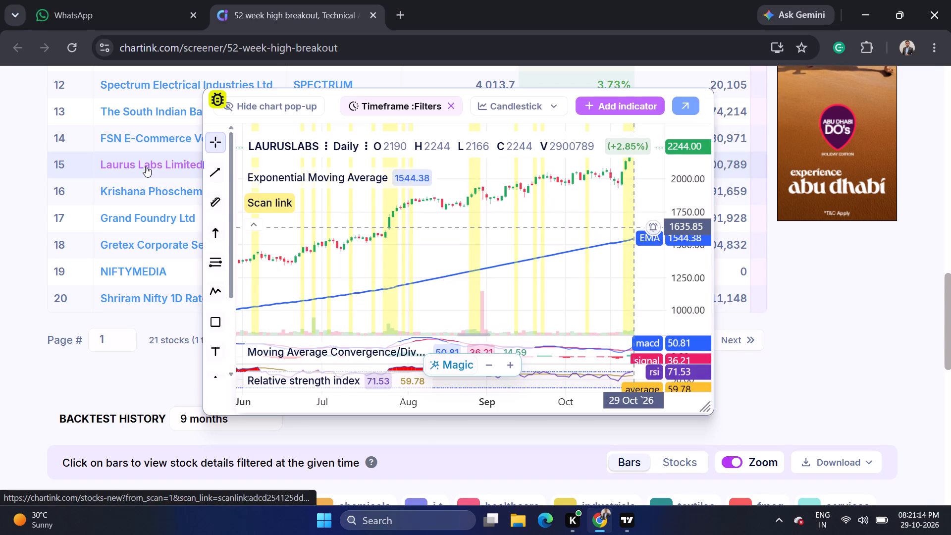
{"action": "left_click", "coordinate": [0, 169]}
{"action": "scroll", "coordinate": [3, 176], "scroll_direction": "up", "scroll_amount": 2}
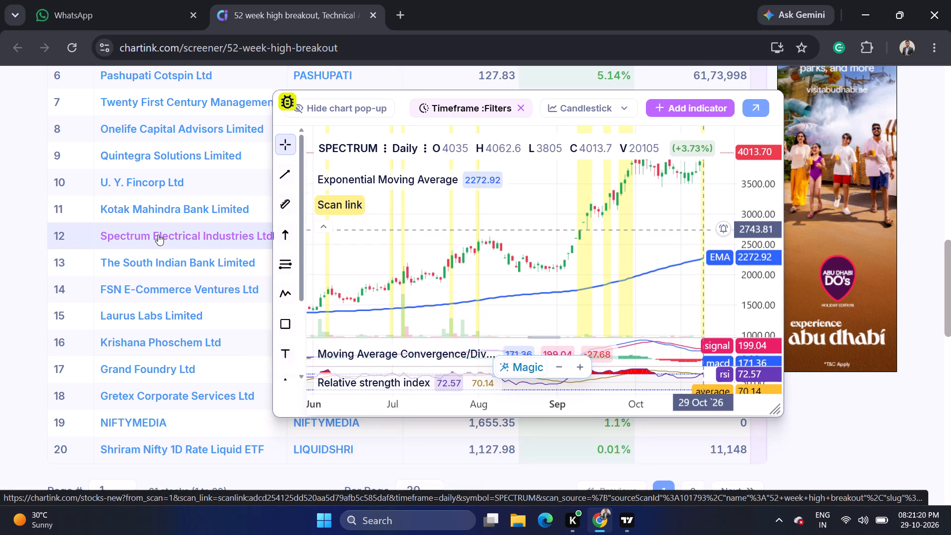
{"action": "left_click", "coordinate": [0, 215]}
{"action": "scroll", "coordinate": [0, 245], "scroll_direction": "up", "scroll_amount": 2}
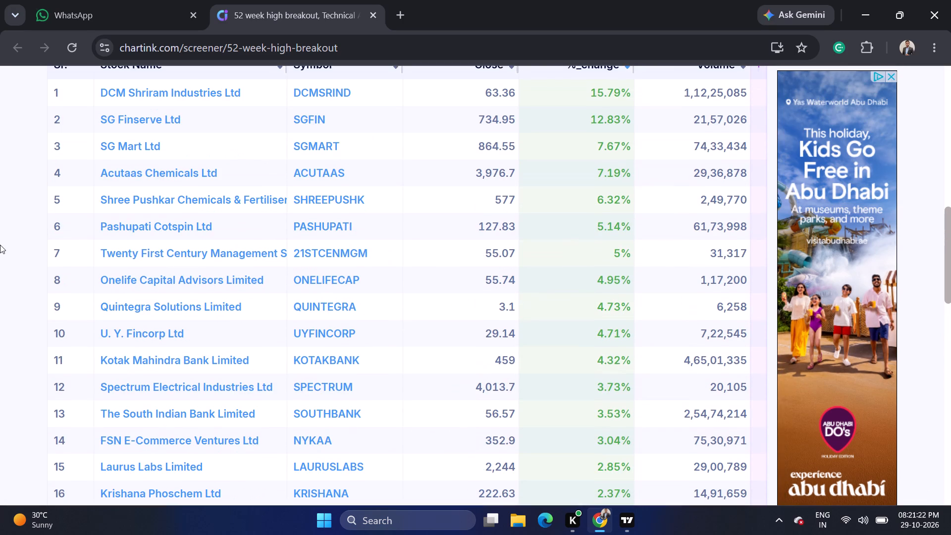
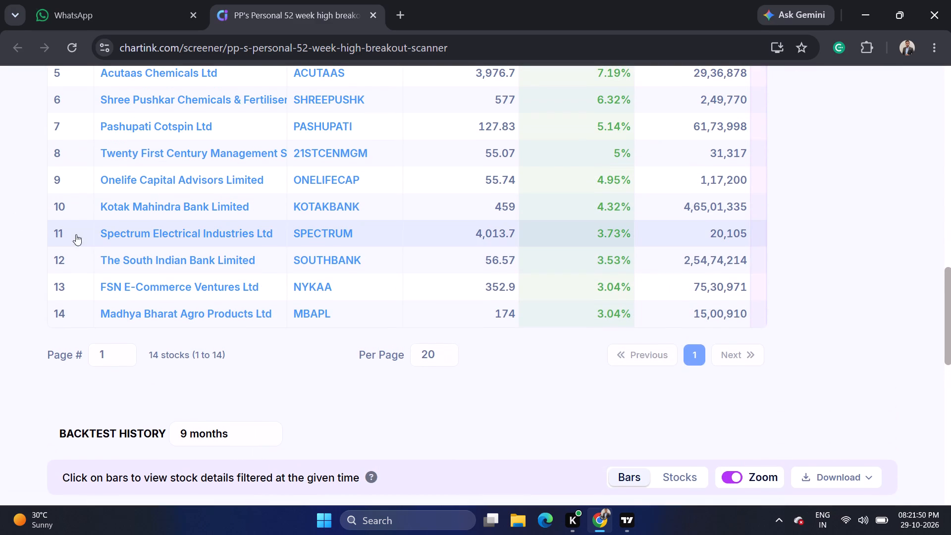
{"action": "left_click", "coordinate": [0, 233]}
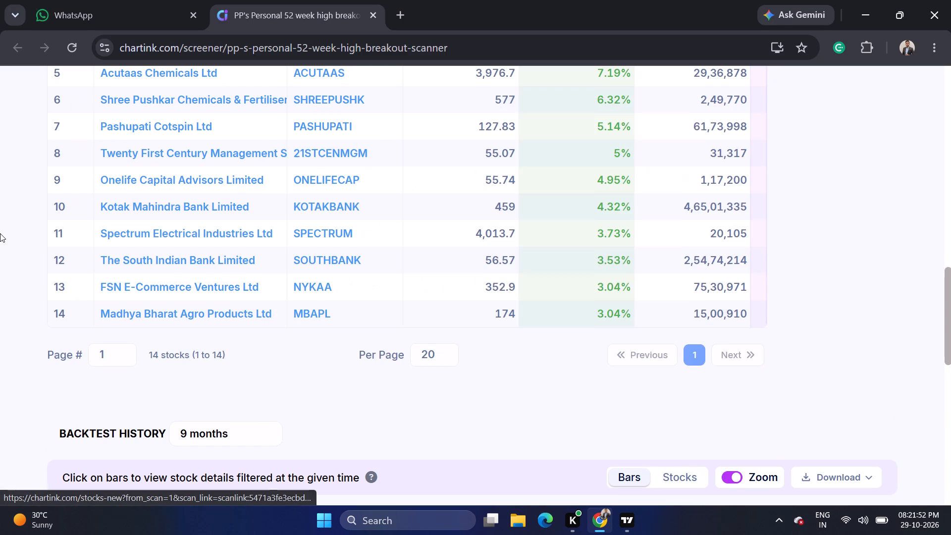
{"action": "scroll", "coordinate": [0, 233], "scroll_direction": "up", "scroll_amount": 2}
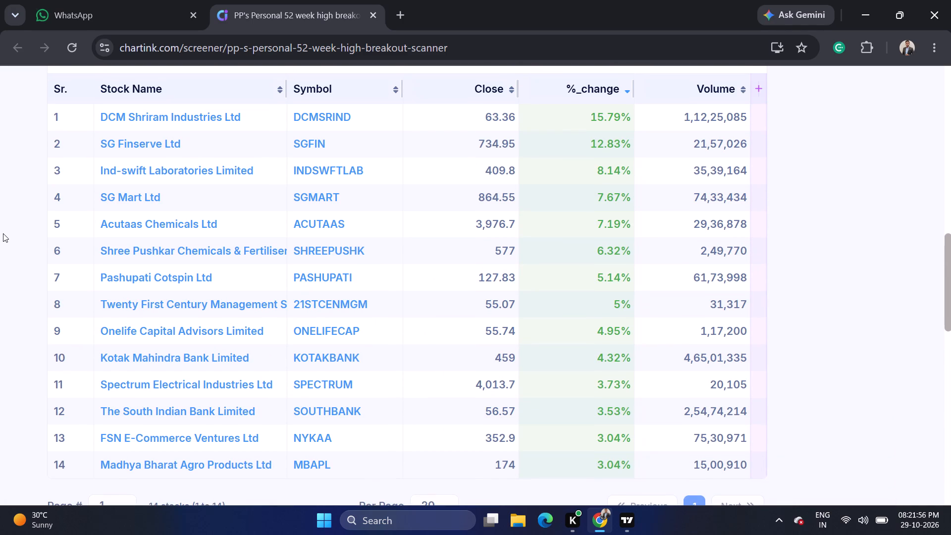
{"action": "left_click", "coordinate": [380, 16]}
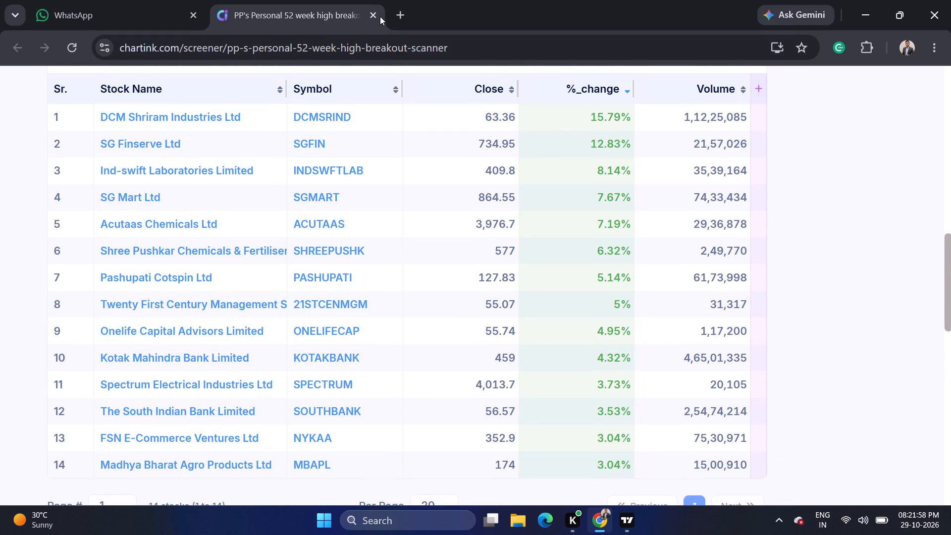
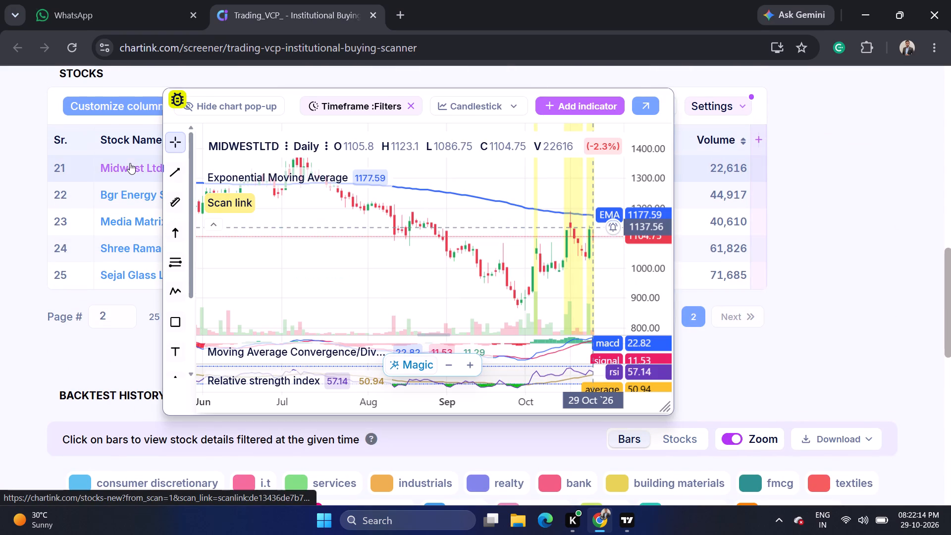
Return to page 1 of the Trading_VCP_ scan results and preview charts near the list's end, including Shringar House of Mangalsutra.
{"action": "left_click", "coordinate": [0, 199]}
{"action": "left_click", "coordinate": [664, 321]}
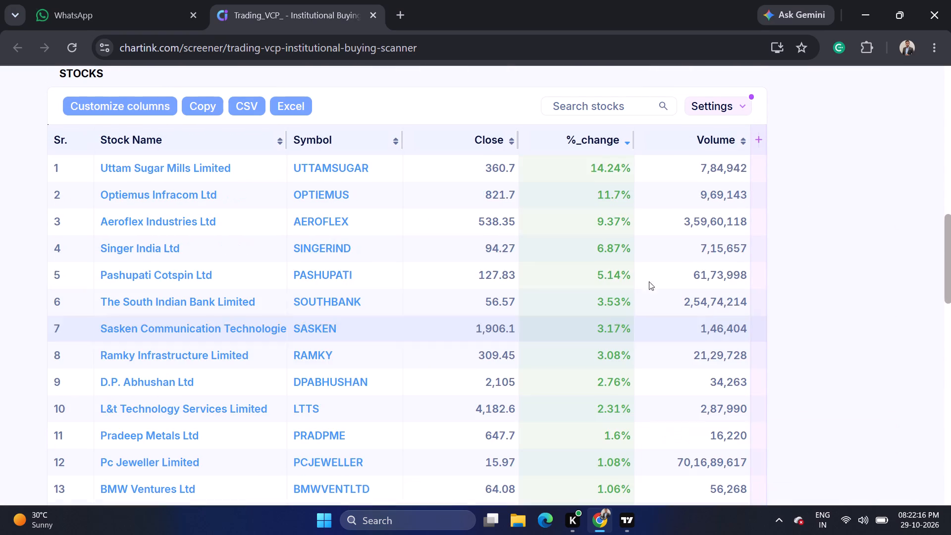
{"action": "scroll", "coordinate": [633, 226], "scroll_direction": "down", "scroll_amount": 5}
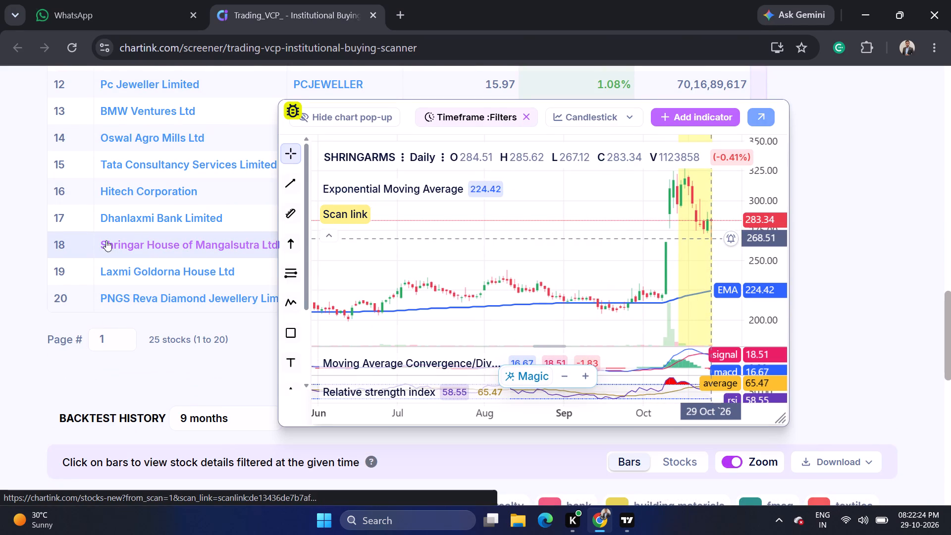
Preview the daily Tata Consultancy Services chart and review stocks higher up the Trading_VCP_ scan results.
{"action": "left_click", "coordinate": [0, 245]}
{"action": "scroll", "coordinate": [0, 245], "scroll_direction": "up", "scroll_amount": 1}
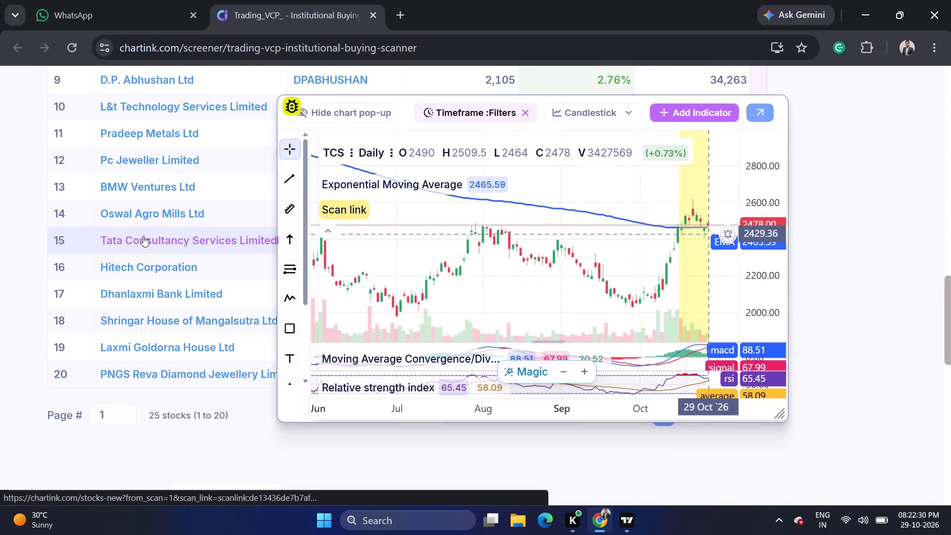
{"action": "left_click", "coordinate": [0, 212]}
{"action": "scroll", "coordinate": [3, 211], "scroll_direction": "up", "scroll_amount": 2}
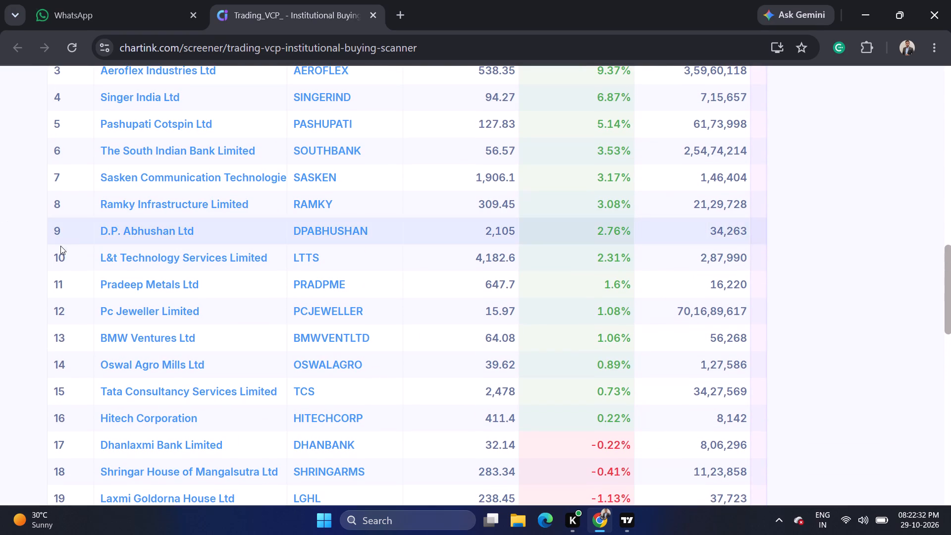
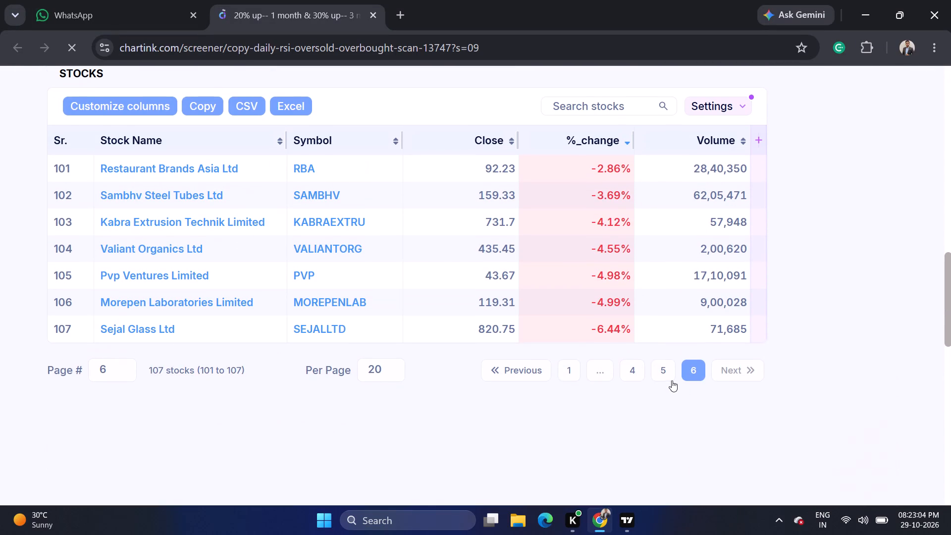
Open page 5 of the 20% up 1 month scan results and preview stock charts including Sun Tv Network.
{"action": "left_click", "coordinate": [670, 378]}
{"action": "scroll", "coordinate": [637, 237], "scroll_direction": "down", "scroll_amount": 7}
{"action": "scroll", "coordinate": [554, 309], "scroll_direction": "up", "scroll_amount": 2}
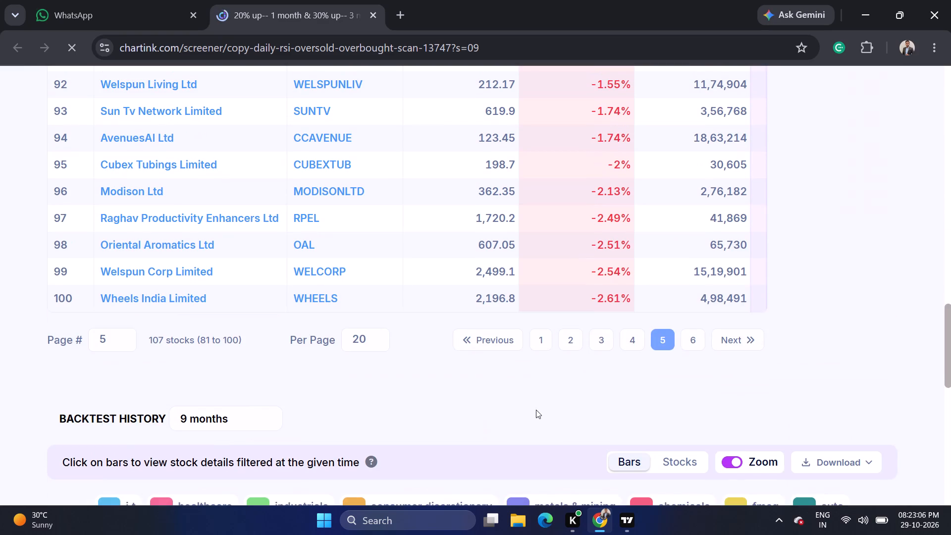
{"action": "left_click", "coordinate": [0, 173]}
{"action": "scroll", "coordinate": [0, 185], "scroll_direction": "up", "scroll_amount": 1}
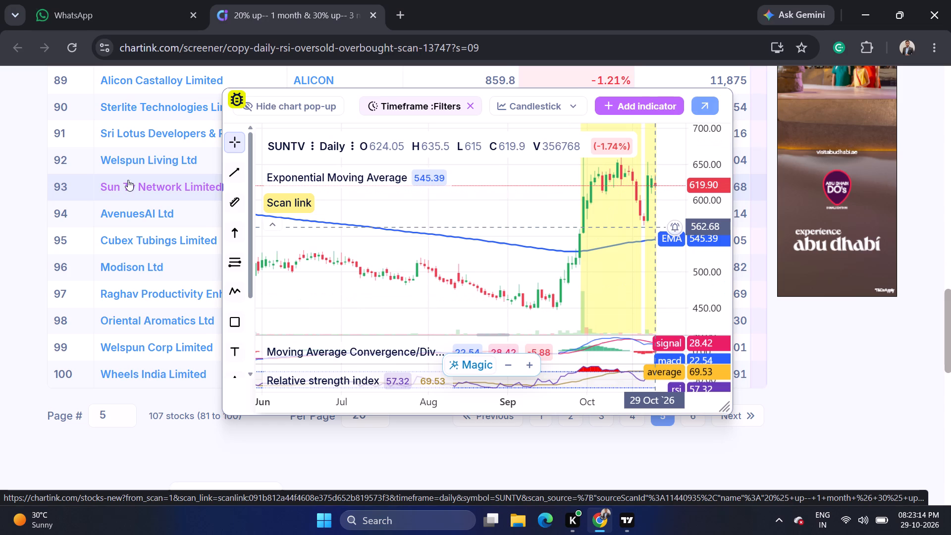
Preview the charts of stocks up results page 5, from Sun TV Network to Tribhovandas Bhimji Zaveri.
{"action": "left_click", "coordinate": [0, 186]}
{"action": "scroll", "coordinate": [0, 186], "scroll_direction": "up", "scroll_amount": 3}
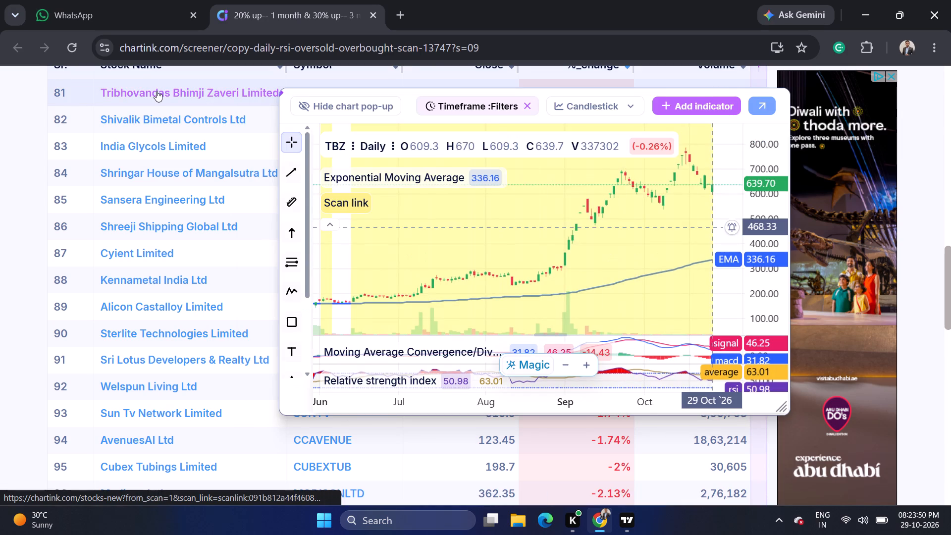
{"action": "left_click", "coordinate": [0, 139]}
{"action": "scroll", "coordinate": [0, 141], "scroll_direction": "up", "scroll_amount": 1}
Open page 4 of the scan results and preview charts from the list's end, including Coforge, Shilpa Medicare and Max Estates.
{"action": "scroll", "coordinate": [0, 144], "scroll_direction": "down", "scroll_amount": 6}
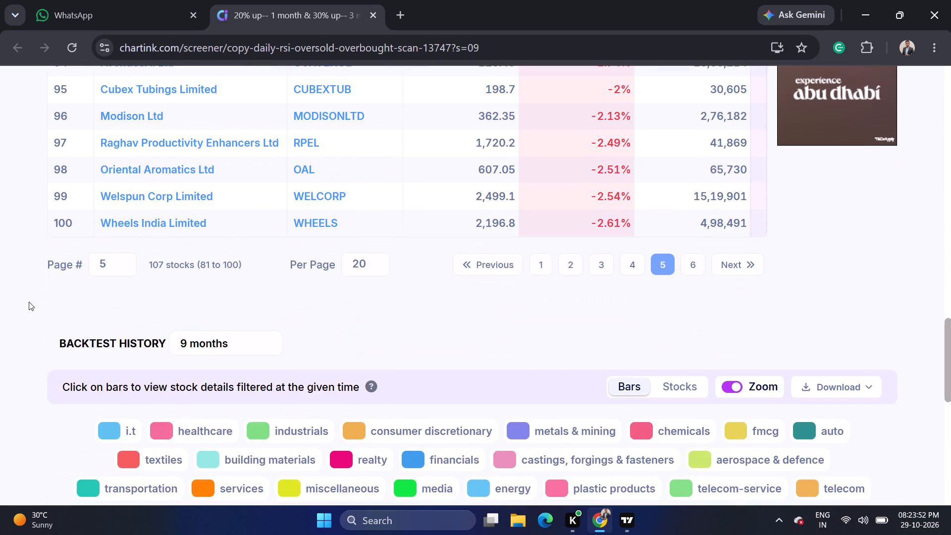
{"action": "left_click", "coordinate": [627, 264]}
{"action": "scroll", "coordinate": [600, 173], "scroll_direction": "down", "scroll_amount": 4}
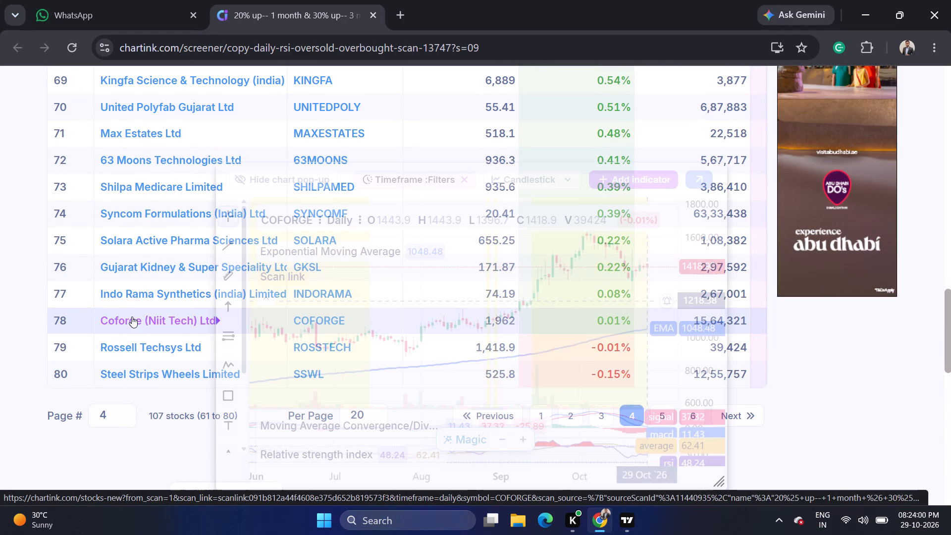
{"action": "left_click", "coordinate": [0, 292]}
{"action": "scroll", "coordinate": [2, 294], "scroll_direction": "up", "scroll_amount": 1}
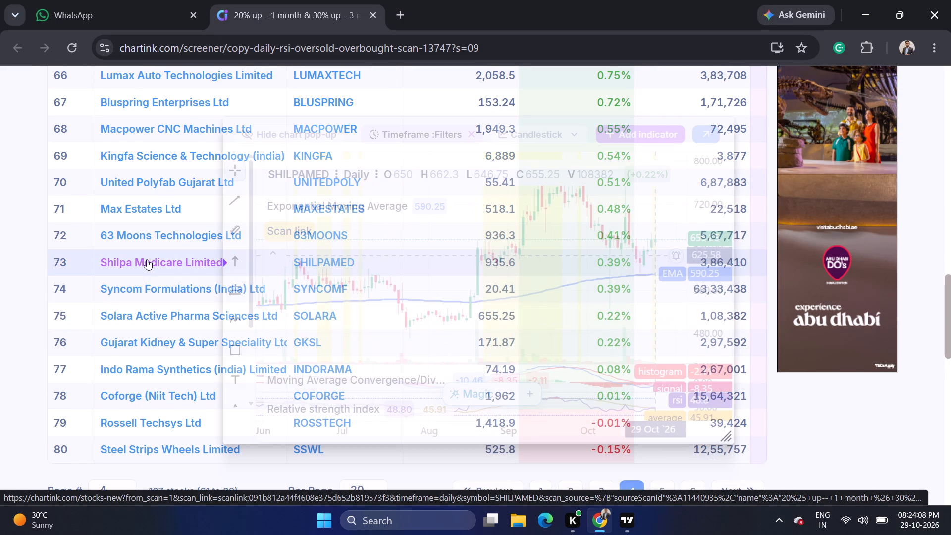
{"action": "left_click", "coordinate": [0, 260]}
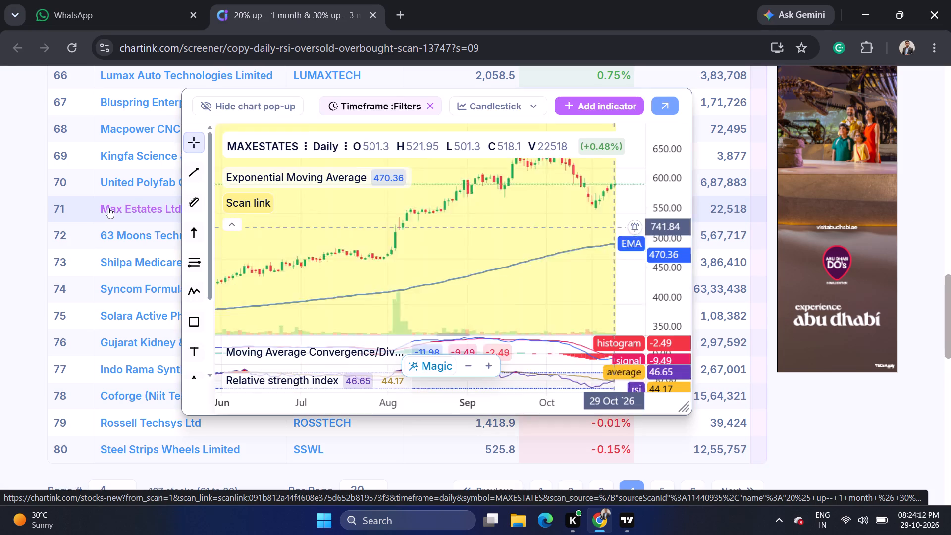
{"action": "left_click", "coordinate": [0, 209]}
Examine the Lumax Auto Technologies daily preview chart closely, from the August rise to the latest October candles.
{"action": "scroll", "coordinate": [2, 209], "scroll_direction": "up", "scroll_amount": 1}
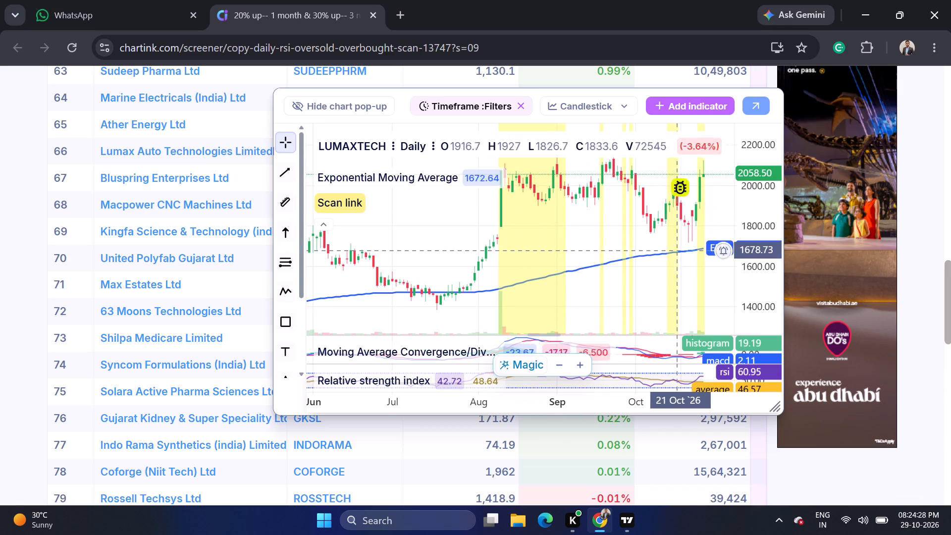
{"action": "scroll", "coordinate": [765, 237], "scroll_direction": "down", "scroll_amount": 3}
{"action": "scroll", "coordinate": [769, 248], "scroll_direction": "up", "scroll_amount": 1}
{"action": "scroll", "coordinate": [748, 282], "scroll_direction": "up", "scroll_amount": 2}
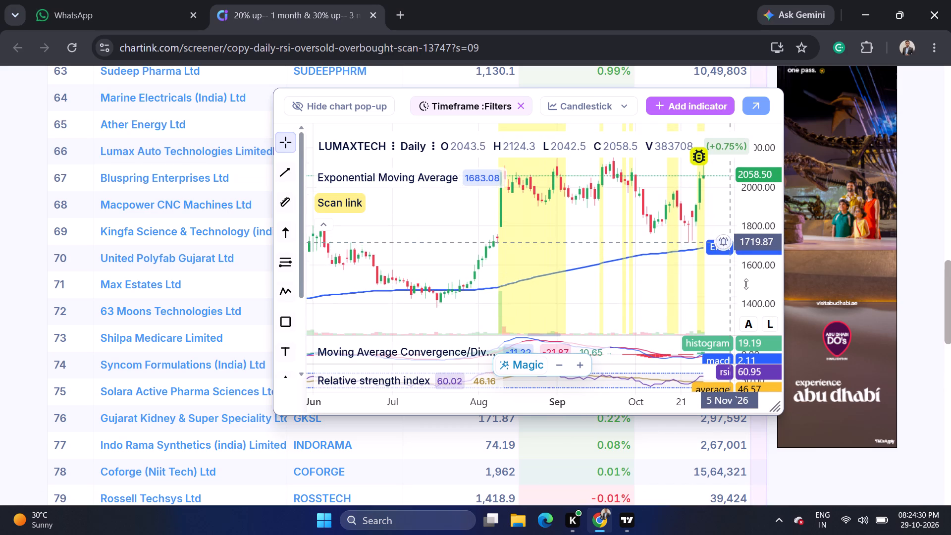
{"action": "scroll", "coordinate": [696, 310], "scroll_direction": "up", "scroll_amount": 4}
{"action": "left_click_drag", "start_coordinate": [688, 300], "coordinate": [650, 346]}
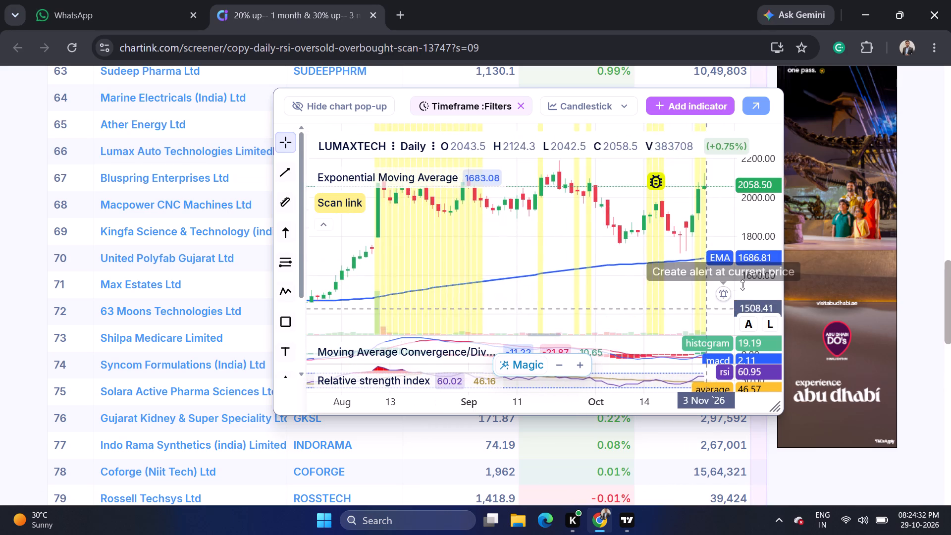
{"action": "left_click", "coordinate": [565, 326]}
{"action": "scroll", "coordinate": [628, 299], "scroll_direction": "down", "scroll_amount": 5}
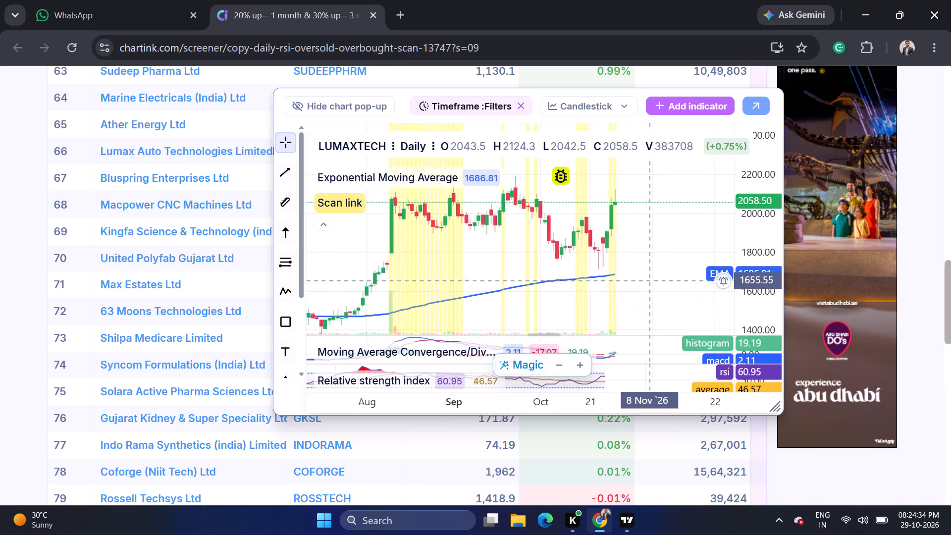
{"action": "scroll", "coordinate": [649, 283], "scroll_direction": "down", "scroll_amount": 1}
{"action": "scroll", "coordinate": [652, 302], "scroll_direction": "up", "scroll_amount": 1}
{"action": "left_click_drag", "start_coordinate": [675, 264], "coordinate": [684, 297]}
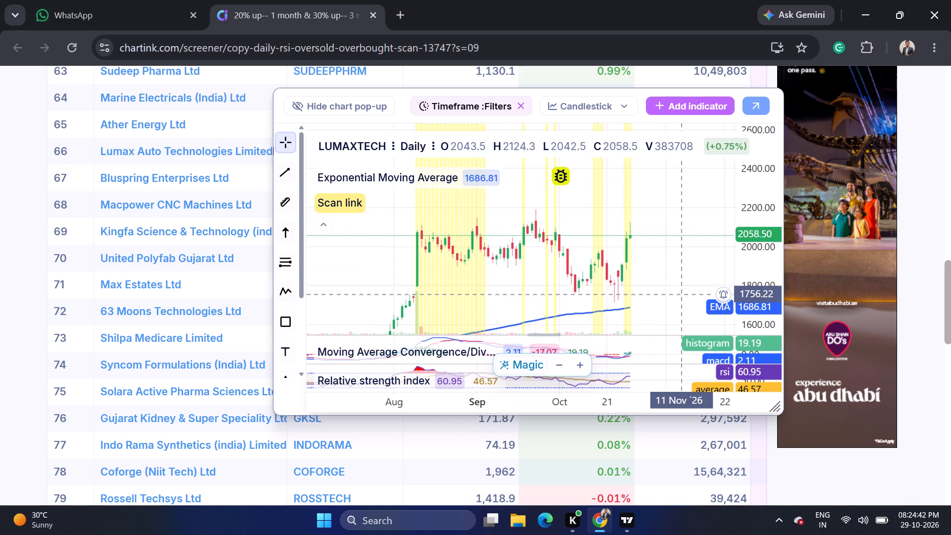
{"action": "left_click", "coordinate": [0, 234]}
Preview the charts of the first stocks on page 4, including Sudeep Pharma.
{"action": "scroll", "coordinate": [1, 233], "scroll_direction": "up", "scroll_amount": 2}
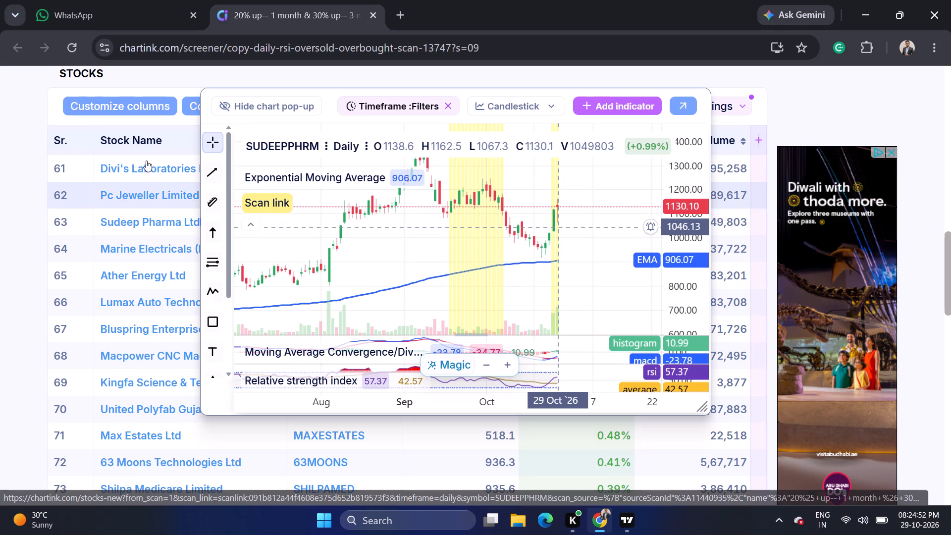
{"action": "left_click", "coordinate": [0, 218]}
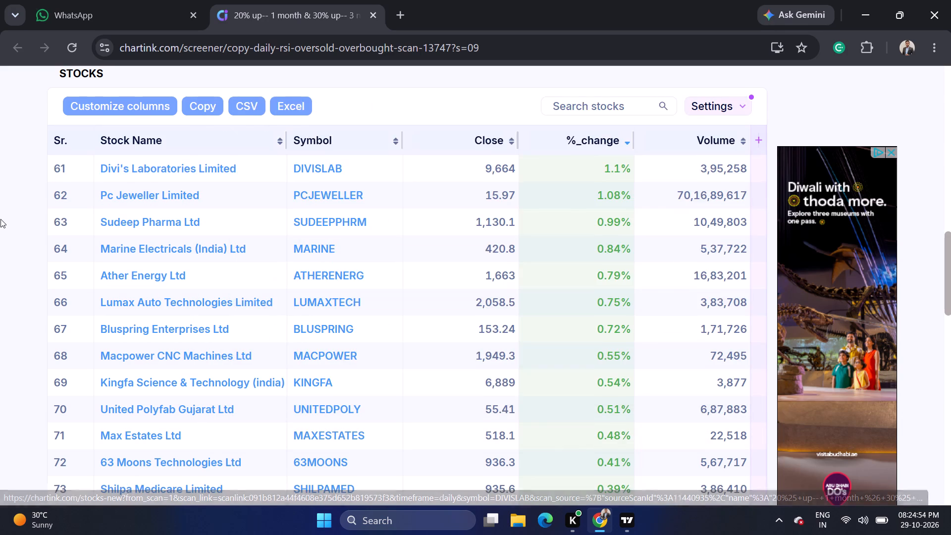
Open page 3 of the scan results and preview charts near the list's end, including N R Agarwal, Nazara Technologies and Ram Ratna Wires.
{"action": "scroll", "coordinate": [1, 221], "scroll_direction": "down", "scroll_amount": 6}
{"action": "left_click", "coordinate": [605, 261]}
{"action": "scroll", "coordinate": [591, 188], "scroll_direction": "down", "scroll_amount": 2}
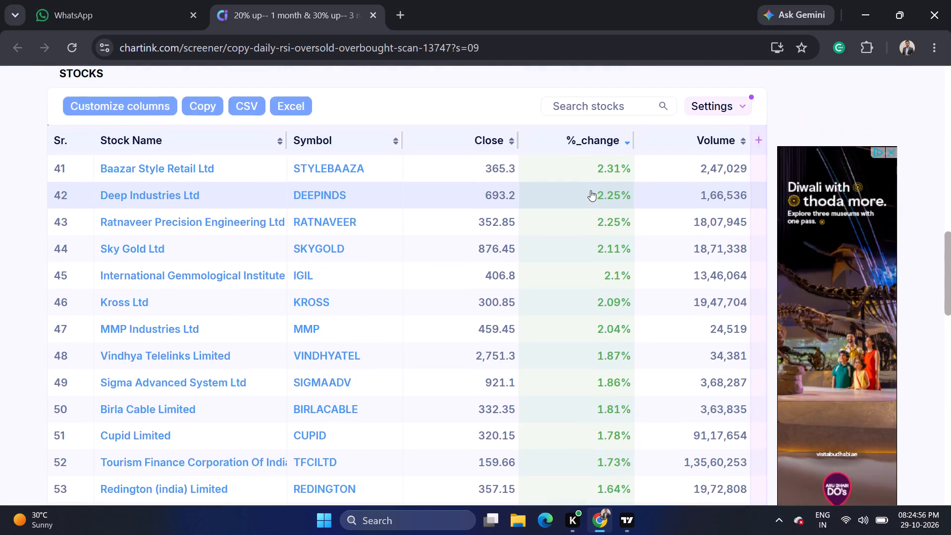
{"action": "scroll", "coordinate": [590, 190], "scroll_direction": "down", "scroll_amount": 2}
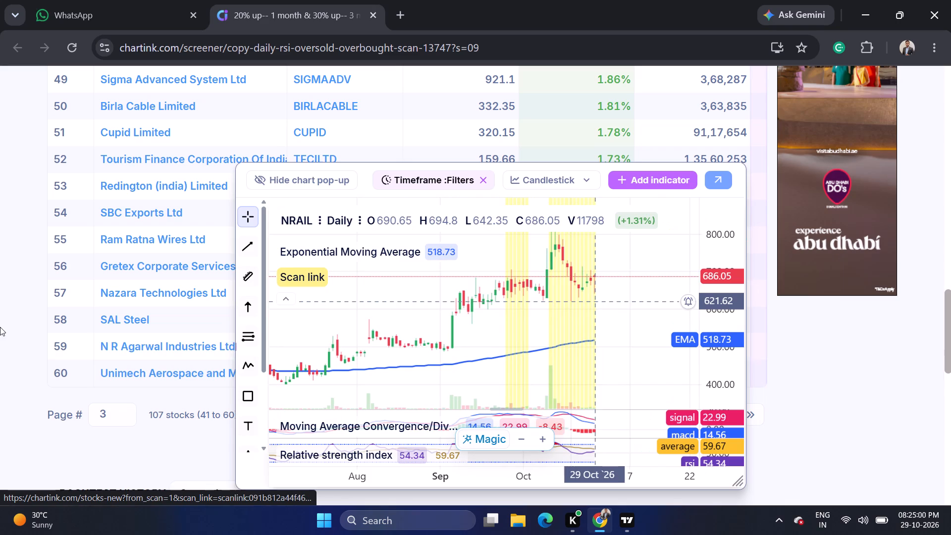
{"action": "left_click", "coordinate": [0, 323]}
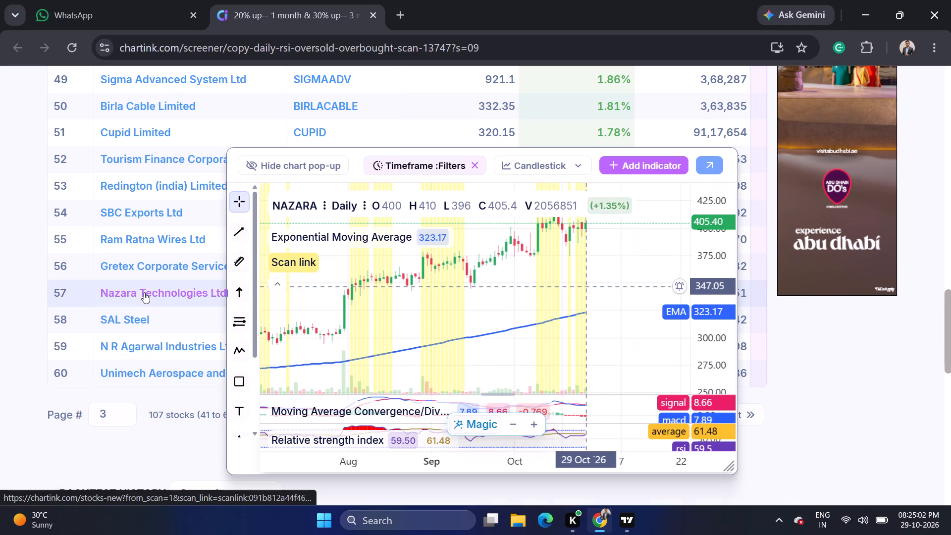
{"action": "left_click", "coordinate": [0, 288]}
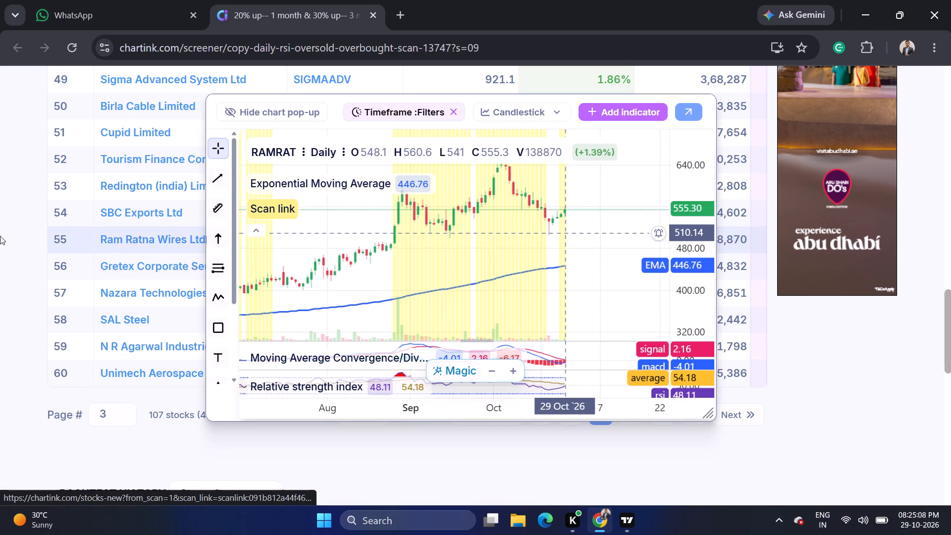
{"action": "left_click", "coordinate": [0, 235]}
Preview the charts of the remaining page 3 stocks upward, including Birla Cable, Sky Gold and Baazar Style Retail.
{"action": "scroll", "coordinate": [0, 235], "scroll_direction": "up", "scroll_amount": 2}
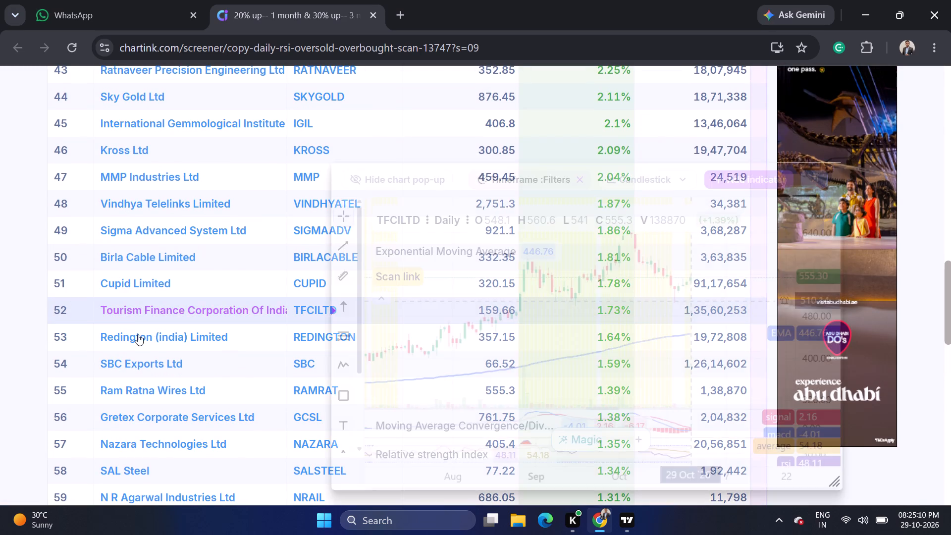
{"action": "left_click", "coordinate": [0, 311]}
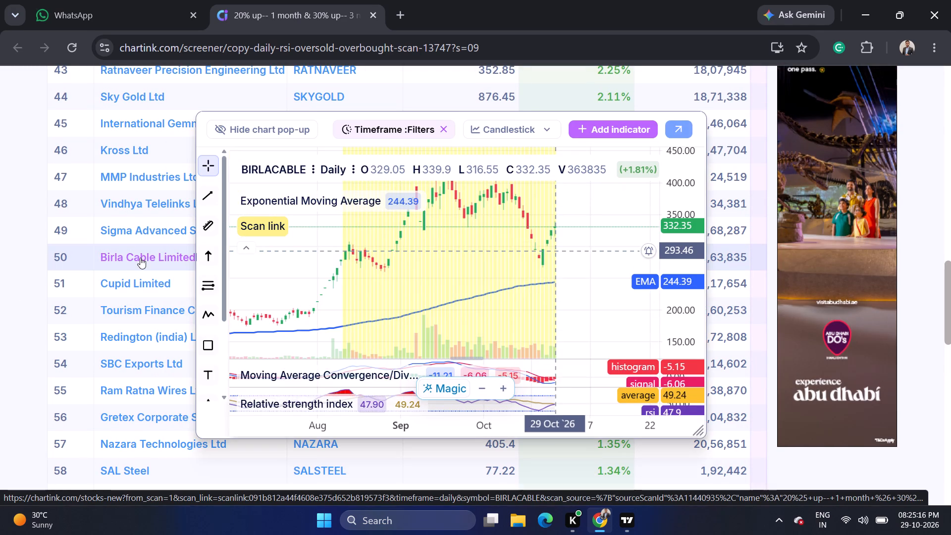
{"action": "left_click", "coordinate": [0, 261]}
{"action": "left_click", "coordinate": [0, 266]}
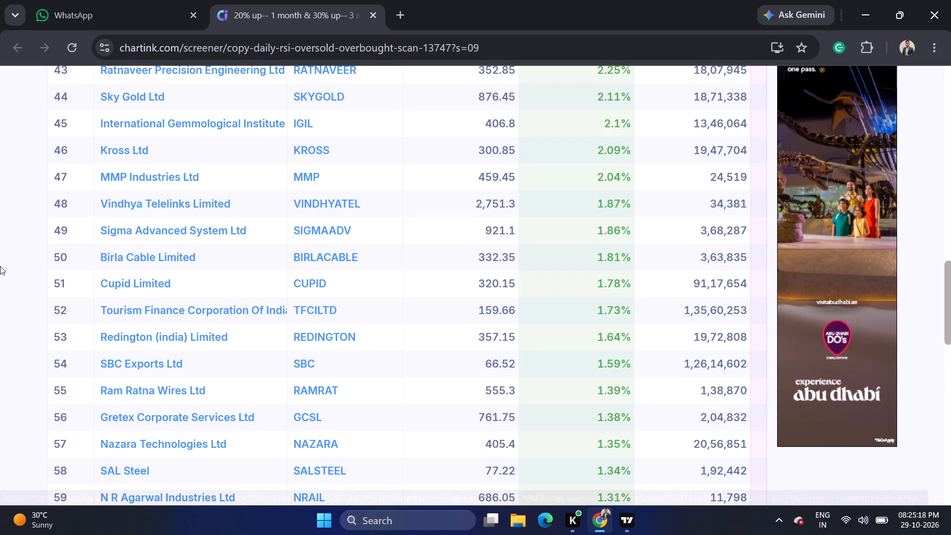
{"action": "left_click", "coordinate": [0, 242]}
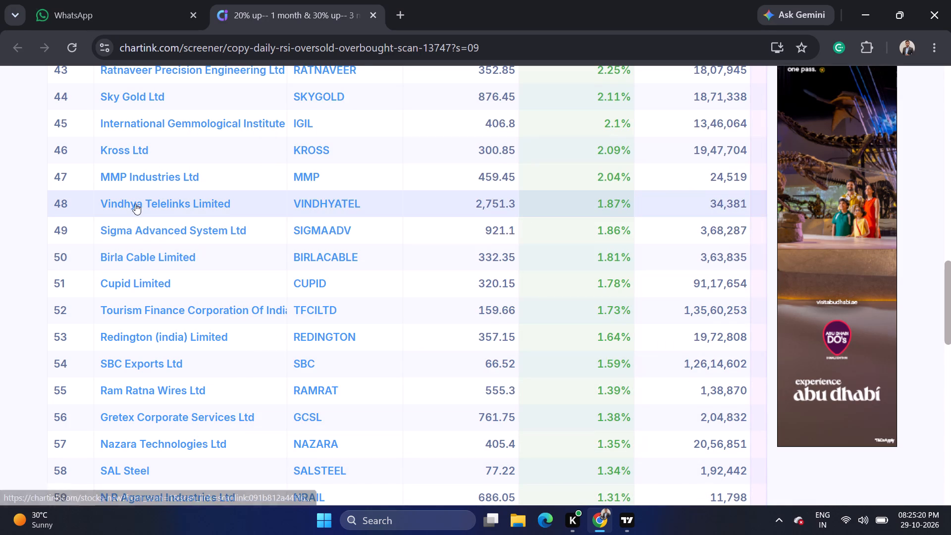
{"action": "left_click", "coordinate": [0, 214]}
{"action": "scroll", "coordinate": [0, 215], "scroll_direction": "up", "scroll_amount": 1}
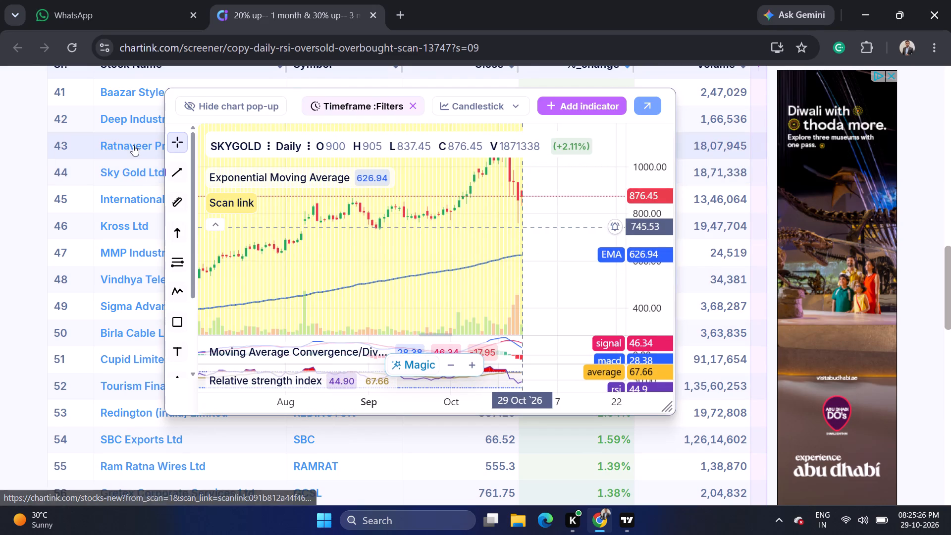
{"action": "left_click", "coordinate": [0, 198]}
{"action": "scroll", "coordinate": [0, 197], "scroll_direction": "up", "scroll_amount": 1}
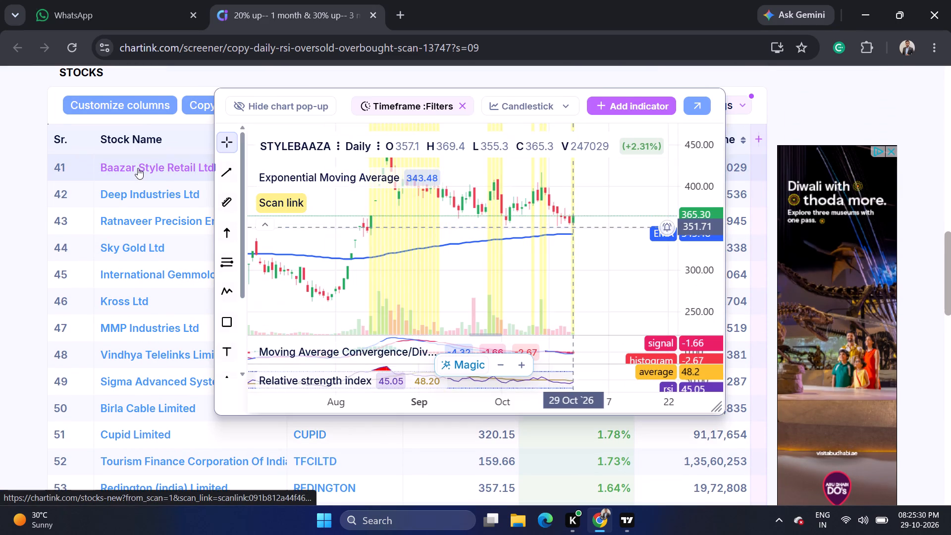
{"action": "left_click_drag", "start_coordinate": [2, 252], "coordinate": [14, 249]}
Open page 2 of the scan results and preview charts in the lower half, including Westlife Foodworld and D.P. Abhushan.
{"action": "scroll", "coordinate": [33, 261], "scroll_direction": "down", "scroll_amount": 6}
{"action": "left_click", "coordinate": [599, 324]}
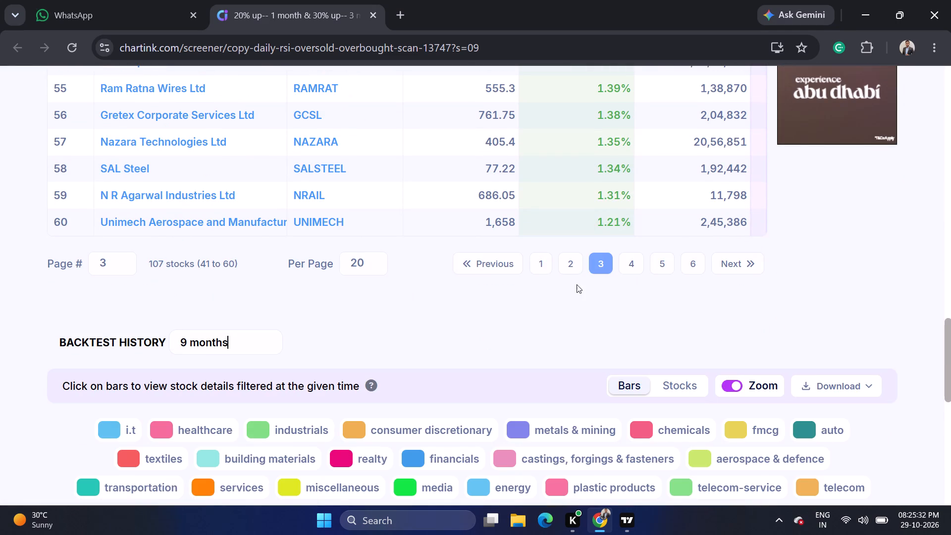
{"action": "left_click", "coordinate": [573, 262]}
{"action": "scroll", "coordinate": [555, 153], "scroll_direction": "down", "scroll_amount": 4}
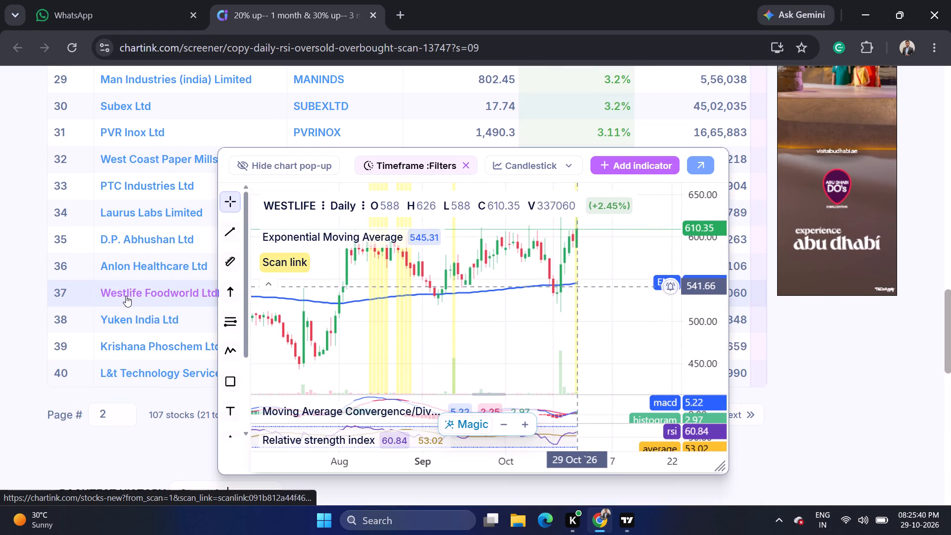
{"action": "left_click", "coordinate": [18, 269]}
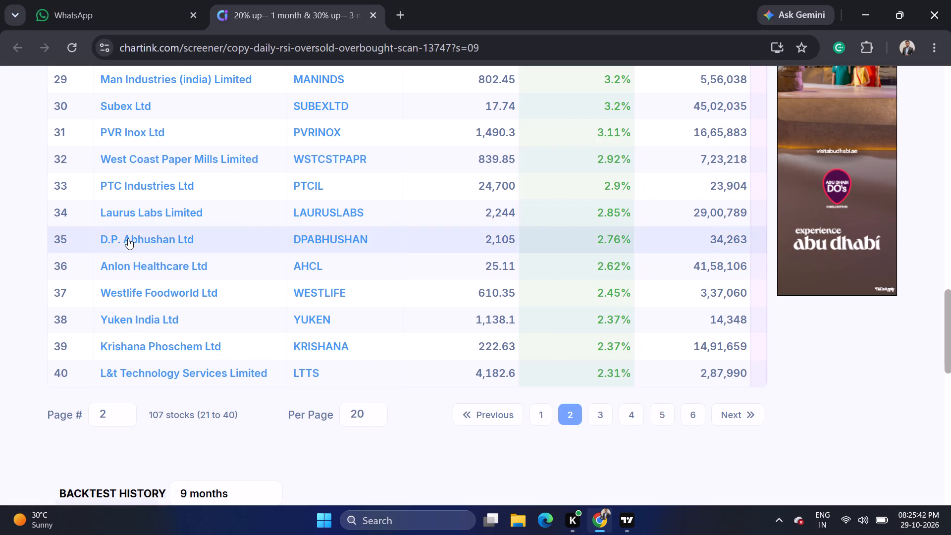
{"action": "left_click", "coordinate": [0, 238]}
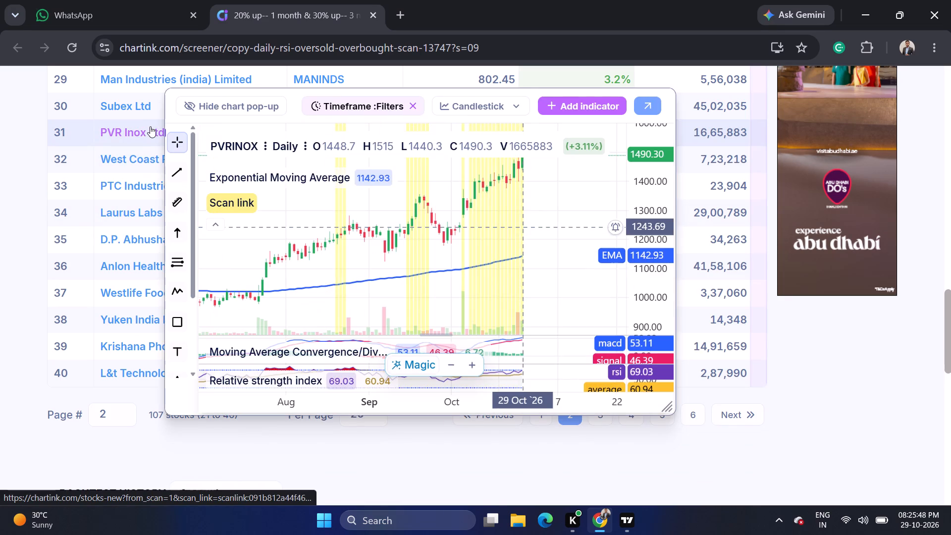
Preview the charts of the remaining page 2 stocks upward, from PVR Inox through Tanla Solutions to Avadh Sugar & Energy.
{"action": "left_click", "coordinate": [0, 180]}
{"action": "scroll", "coordinate": [0, 202], "scroll_direction": "up", "scroll_amount": 2}
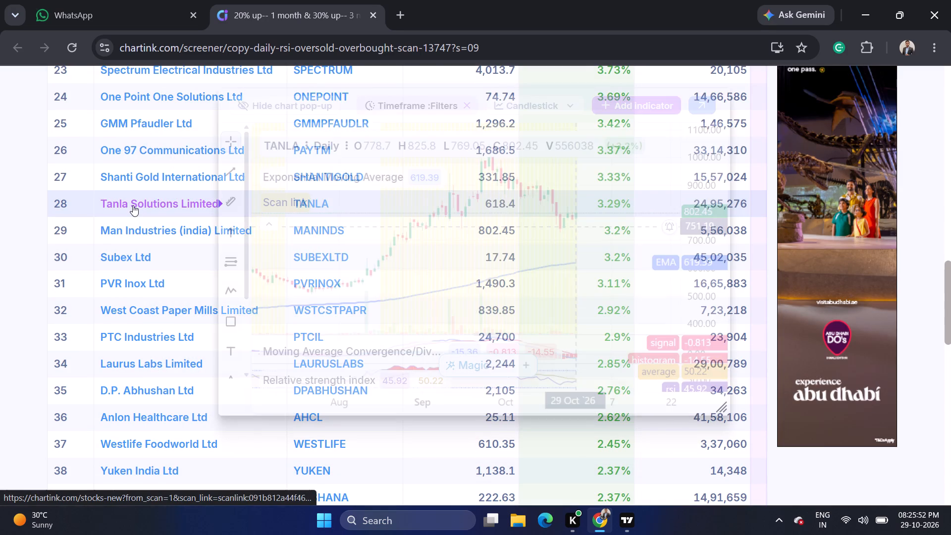
{"action": "left_click", "coordinate": [0, 219]}
{"action": "scroll", "coordinate": [0, 219], "scroll_direction": "up", "scroll_amount": 1}
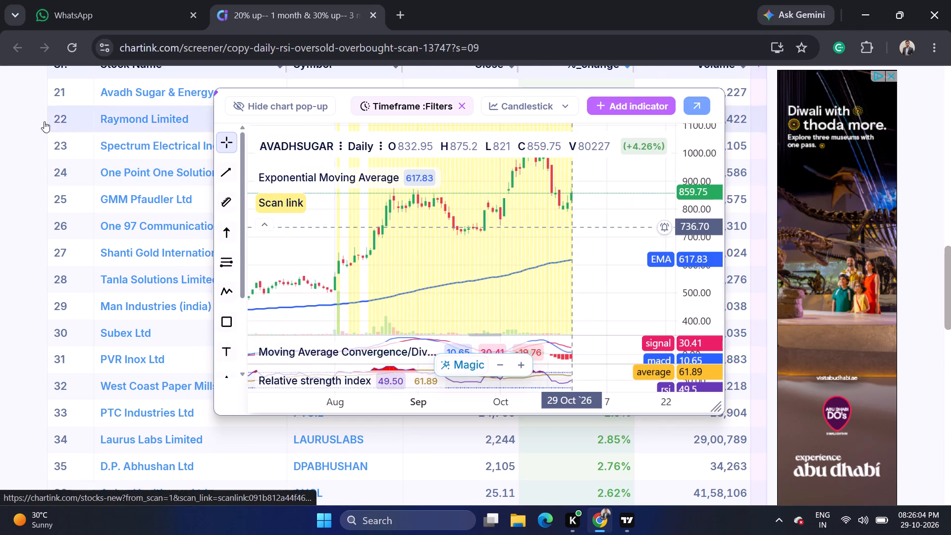
{"action": "left_click", "coordinate": [4, 142]}
{"action": "scroll", "coordinate": [4, 144], "scroll_direction": "up", "scroll_amount": 1}
Open page 1 of the scan results and preview charts from the list's end, including STL Networks.
{"action": "scroll", "coordinate": [10, 152], "scroll_direction": "down", "scroll_amount": 5}
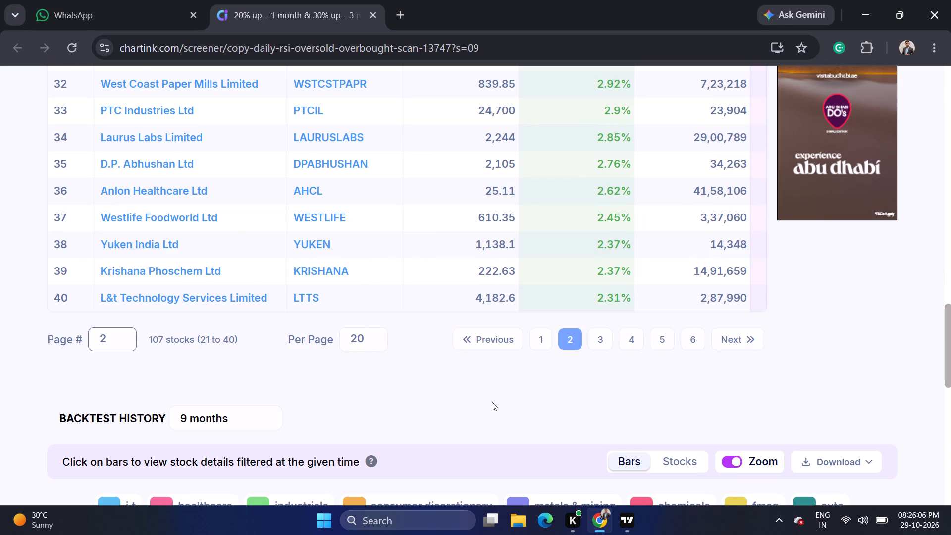
{"action": "left_click", "coordinate": [543, 346]}
{"action": "scroll", "coordinate": [551, 213], "scroll_direction": "down", "scroll_amount": 5}
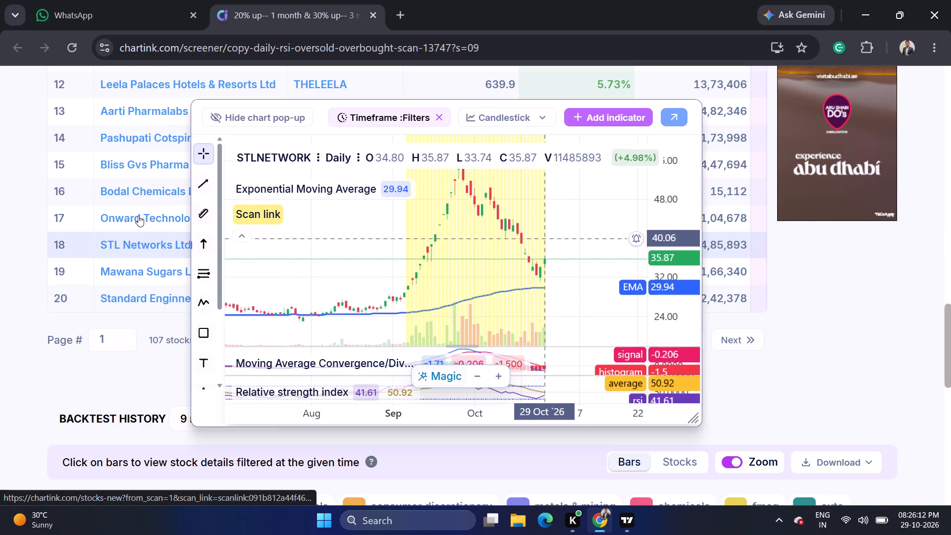
Preview the charts of the remaining page 1 stocks upward, including Leela Palaces Hotels & Resorts, Optiemus Infracom and Birlasoft.
{"action": "left_click", "coordinate": [0, 205]}
{"action": "scroll", "coordinate": [0, 204], "scroll_direction": "up", "scroll_amount": 2}
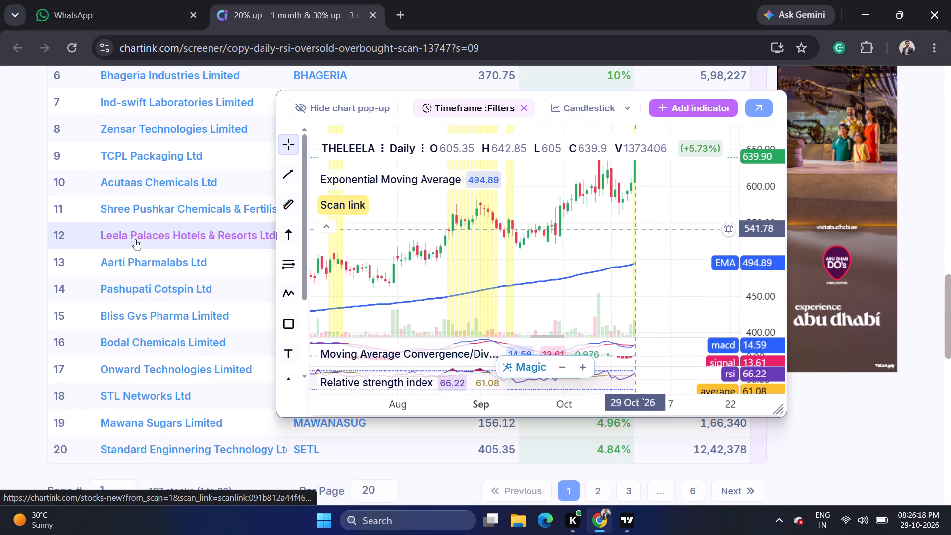
{"action": "left_click", "coordinate": [0, 238]}
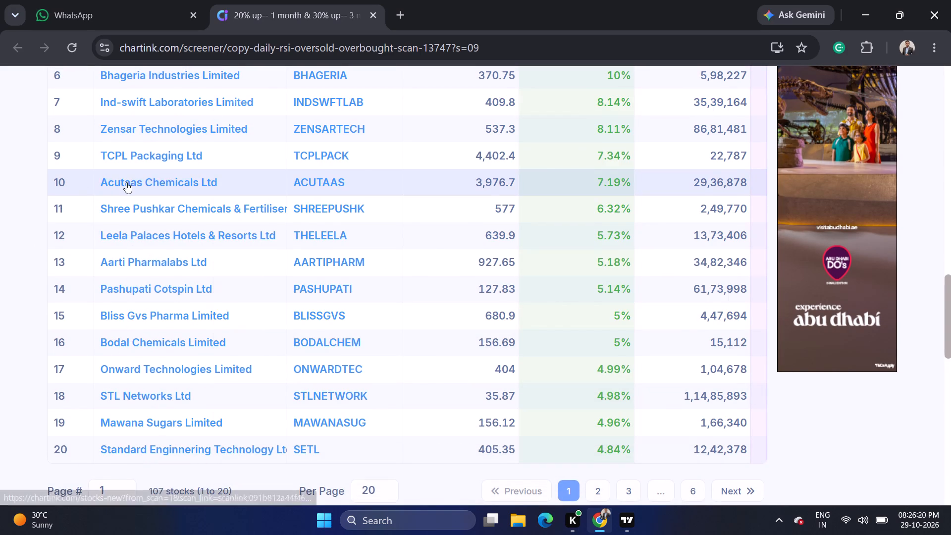
{"action": "left_click", "coordinate": [0, 216]}
{"action": "scroll", "coordinate": [0, 220], "scroll_direction": "up", "scroll_amount": 2}
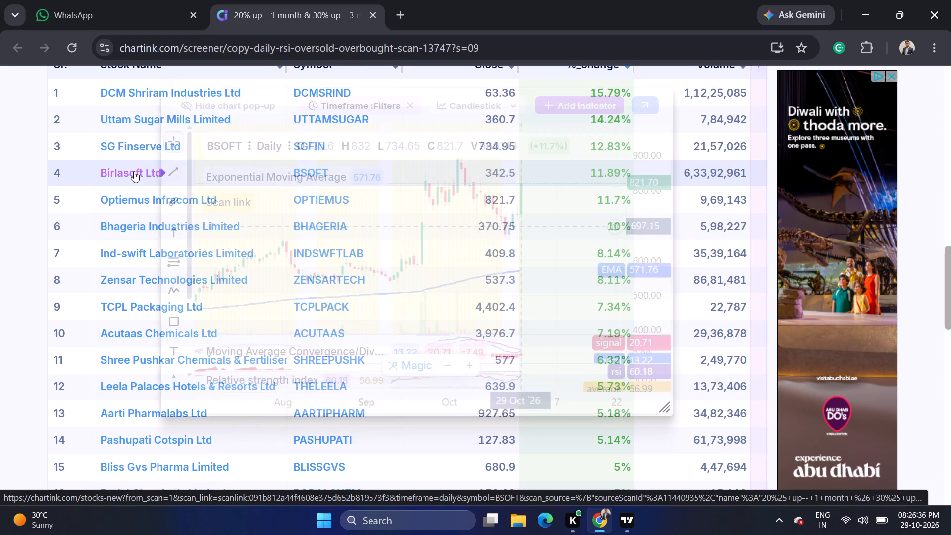
{"action": "left_click", "coordinate": [0, 174]}
{"action": "scroll", "coordinate": [0, 174], "scroll_direction": "up", "scroll_amount": 2}
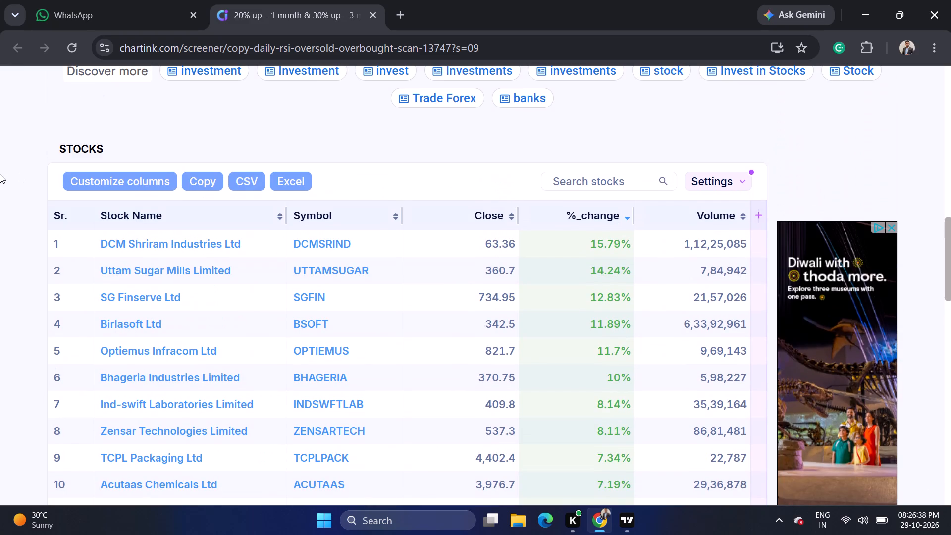